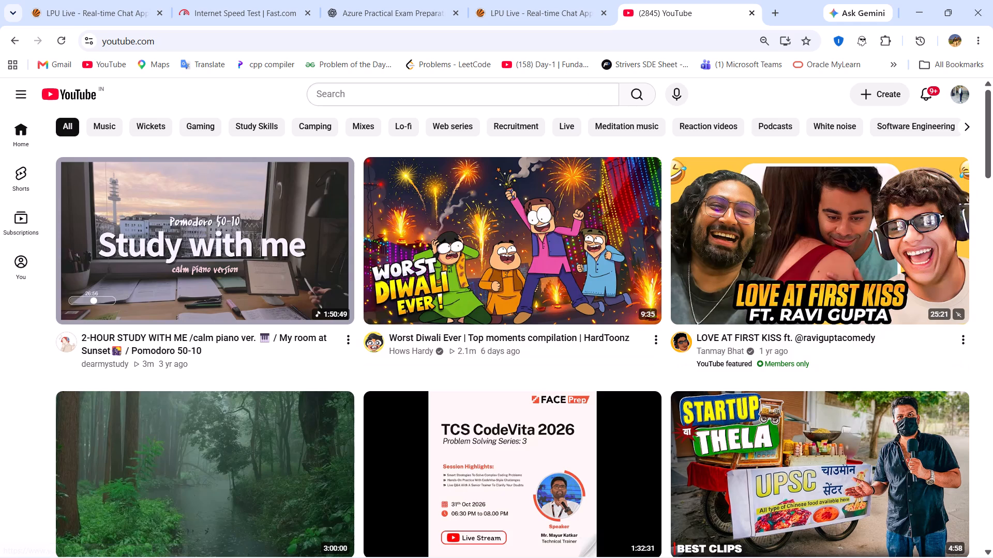
left_click(447, 94)
key("ctrl+v")
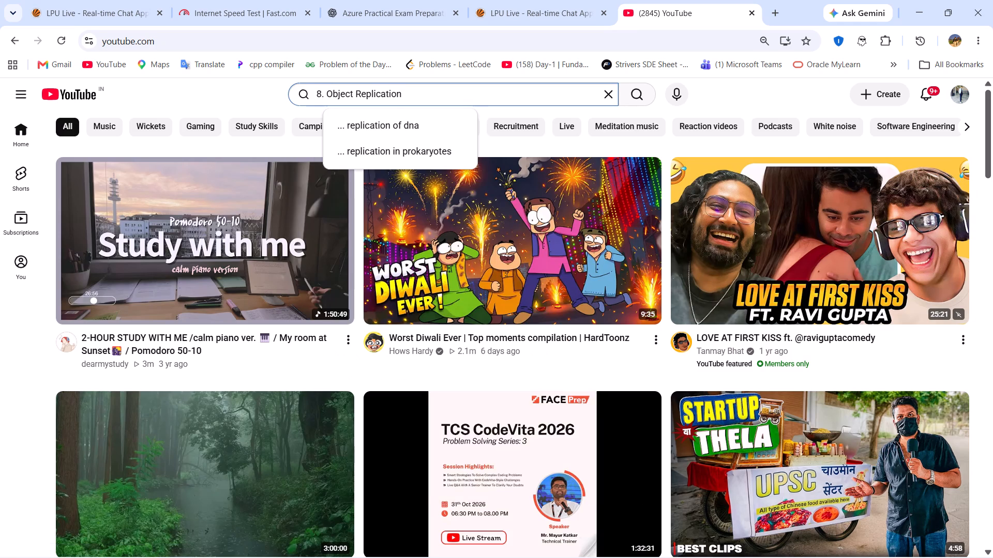
left_click(327, 98)
key("BackSpace")
key("BackSpace")
key("BackSpace")
key("BackSpace")
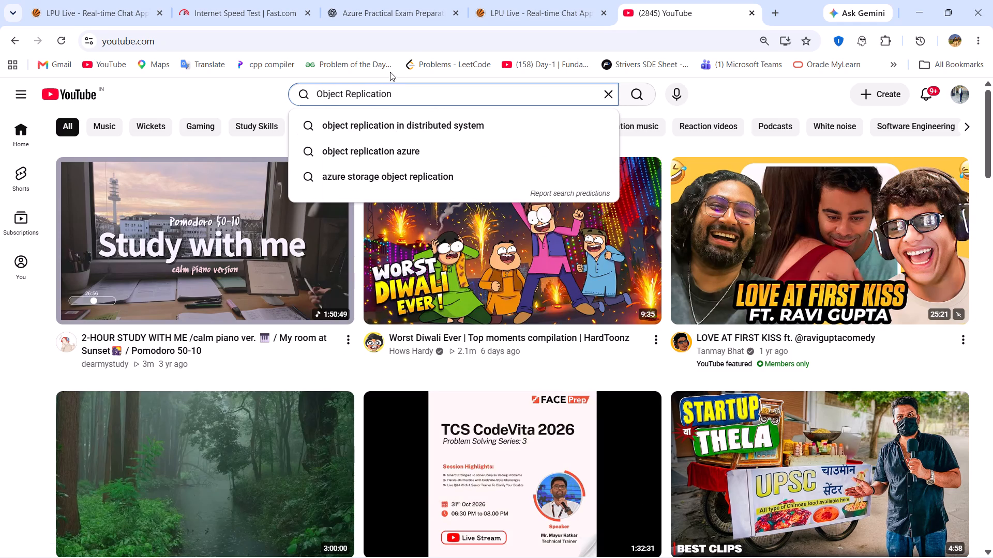
left_click(423, 90)
key("space")
type("in azure how to do it")
key("Return")
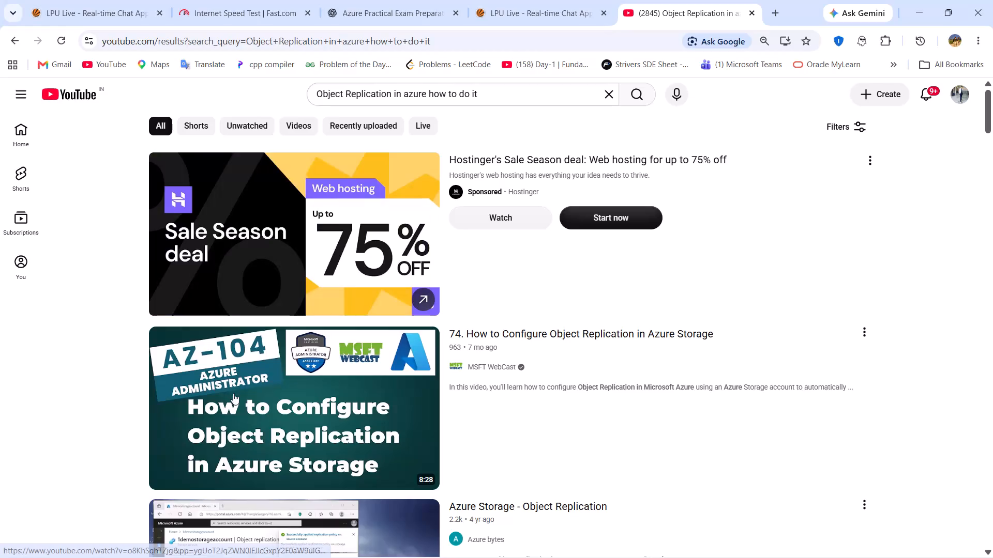
Open MSFT WebCast's video "74. How to Configure Object Replication in Azure Storage", pause its playback briefly and resume it.
left_click(323, 454)
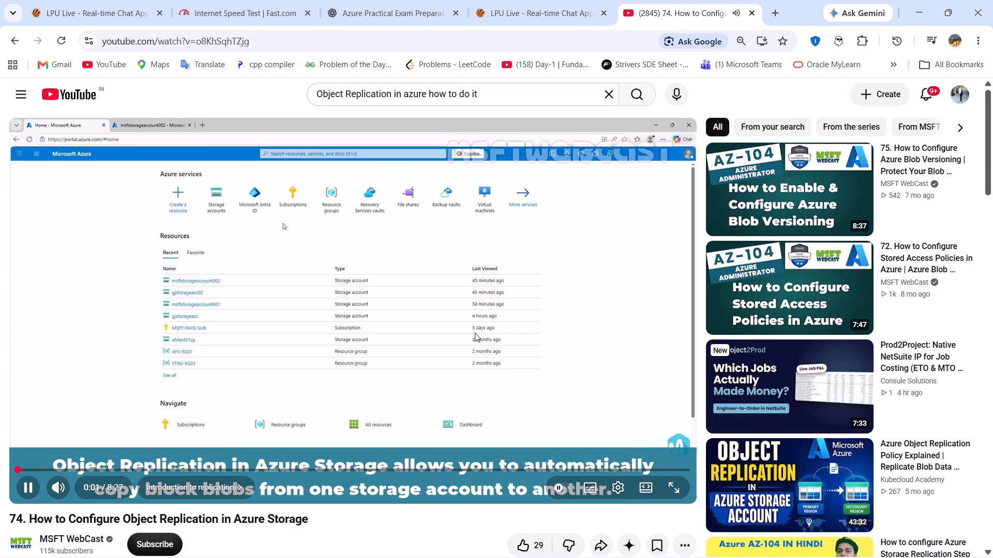
scroll(333, 339, "down", 1)
scroll(333, 339, "up", 2)
key("space")
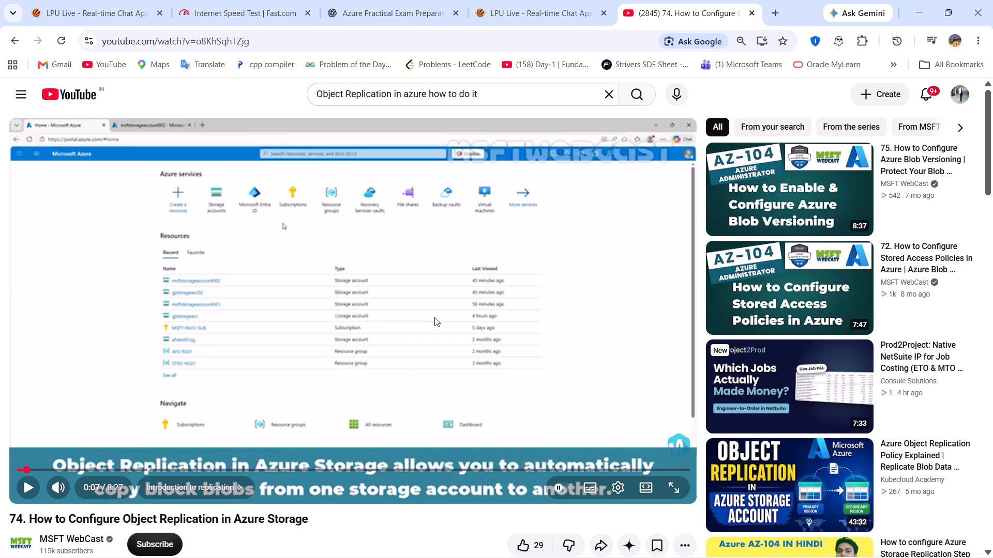
key("space")
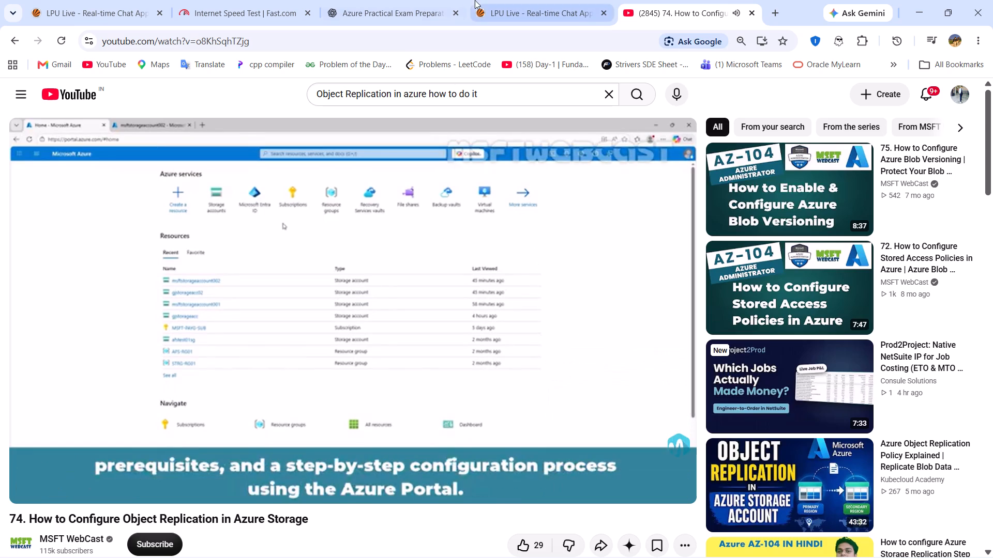
Check the Fast.com speed test page and the first LPU Live page while the video keeps playing.
left_click(198, 0)
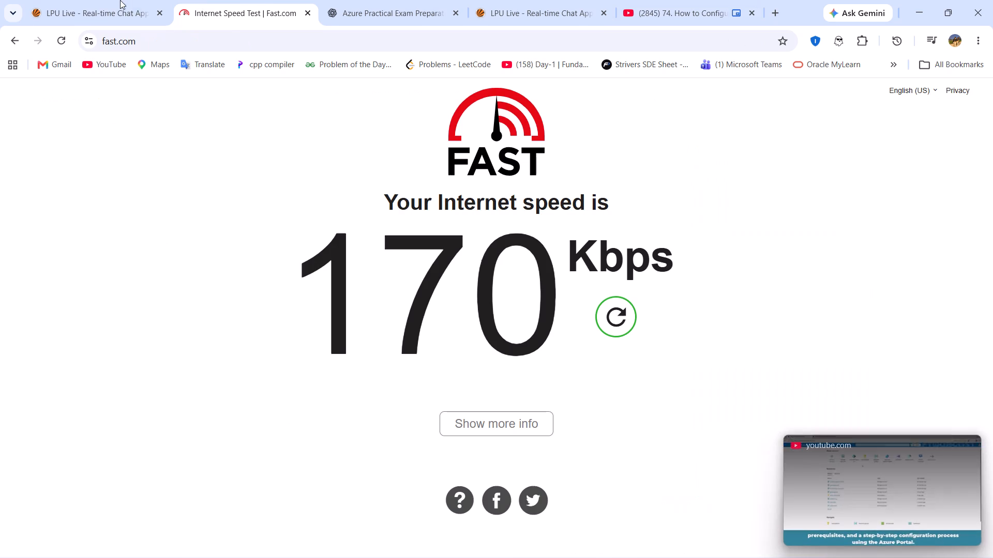
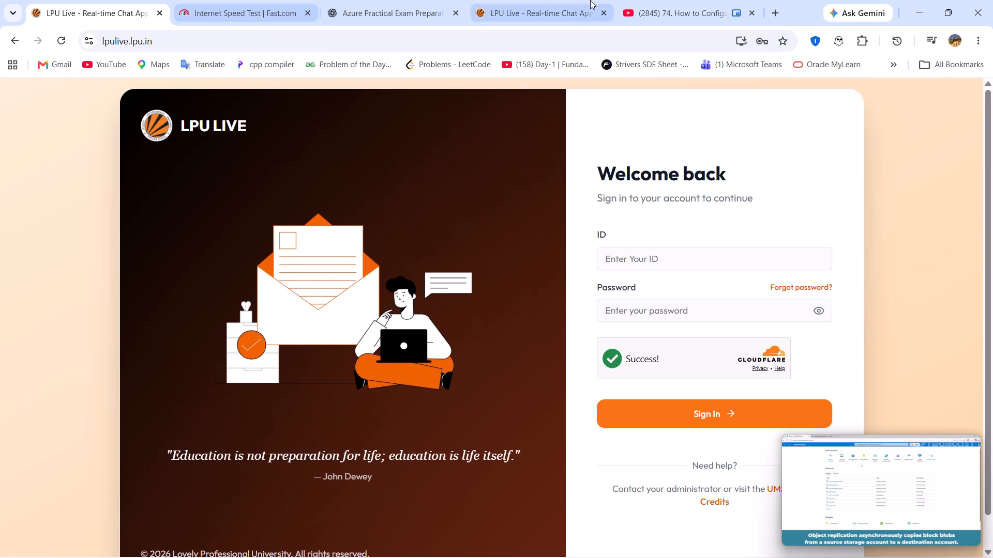
left_click_drag(267, 0, 173, 0)
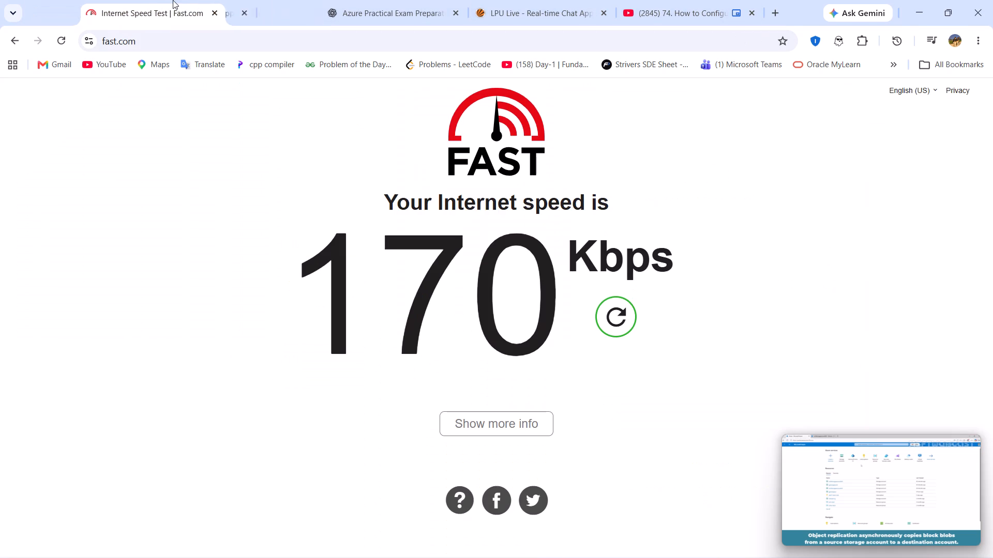
left_click_drag(173, 0, 200, 0)
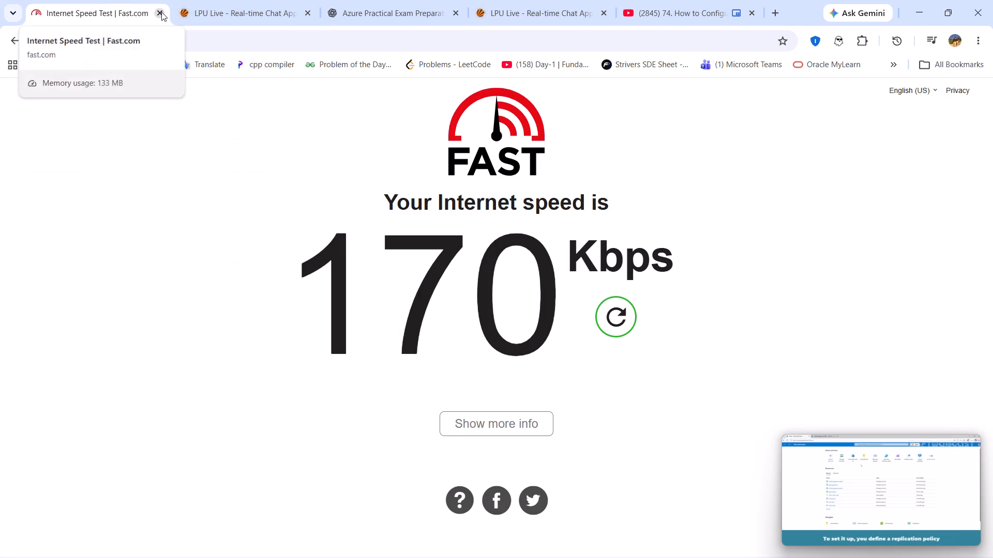
left_click(309, 13)
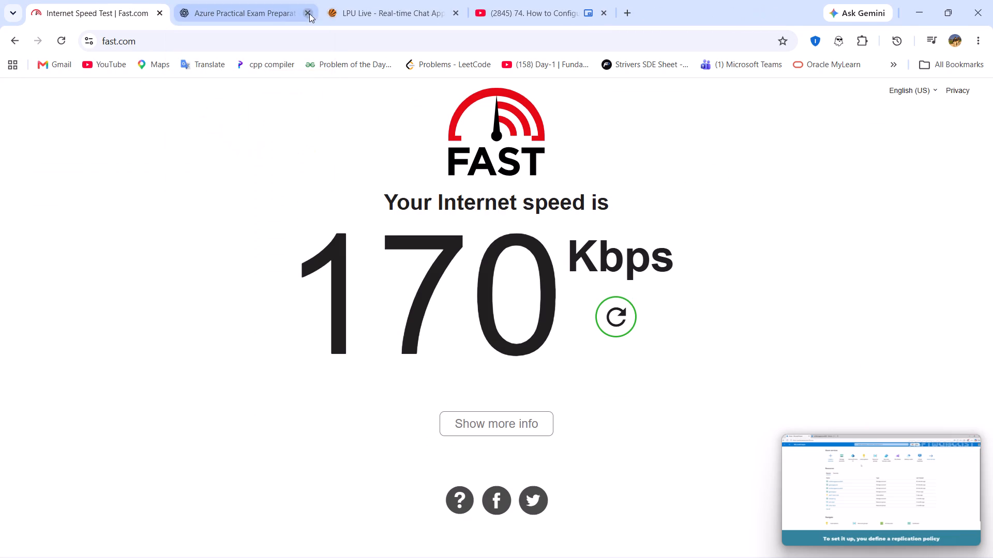
left_click(373, 11)
left_click(453, 10)
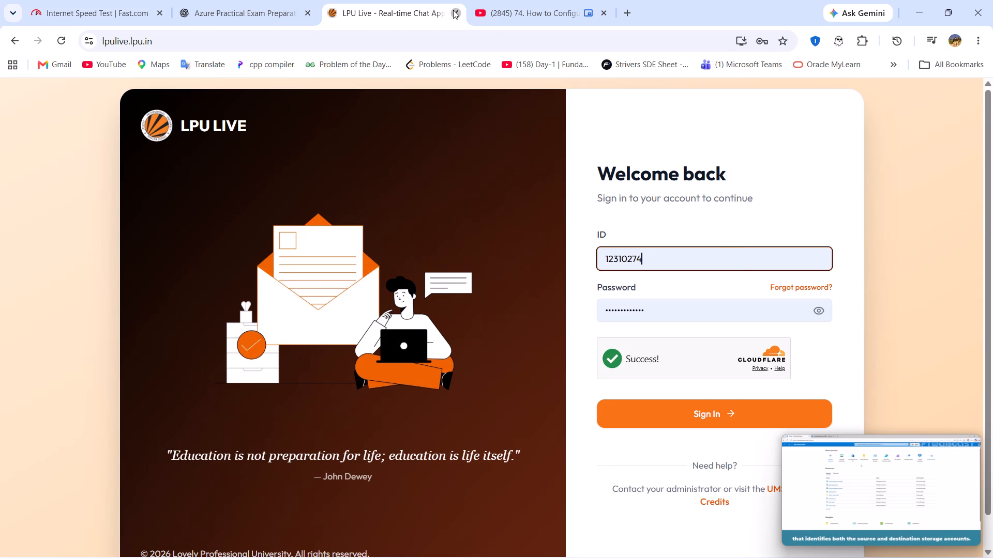
Open the bookmarked "Home - Microsoft Azure" portal page in a new tab.
left_click(481, 7)
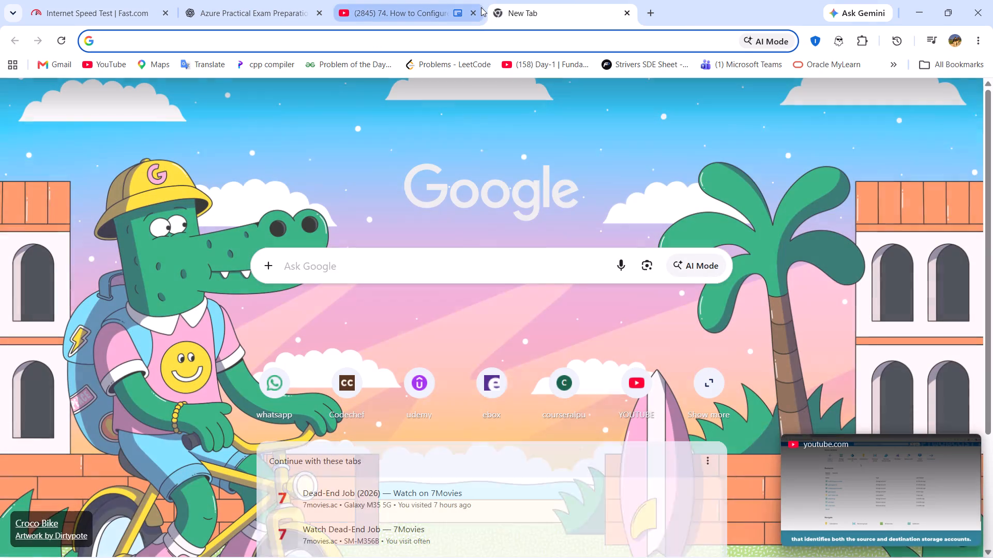
left_click(890, 63)
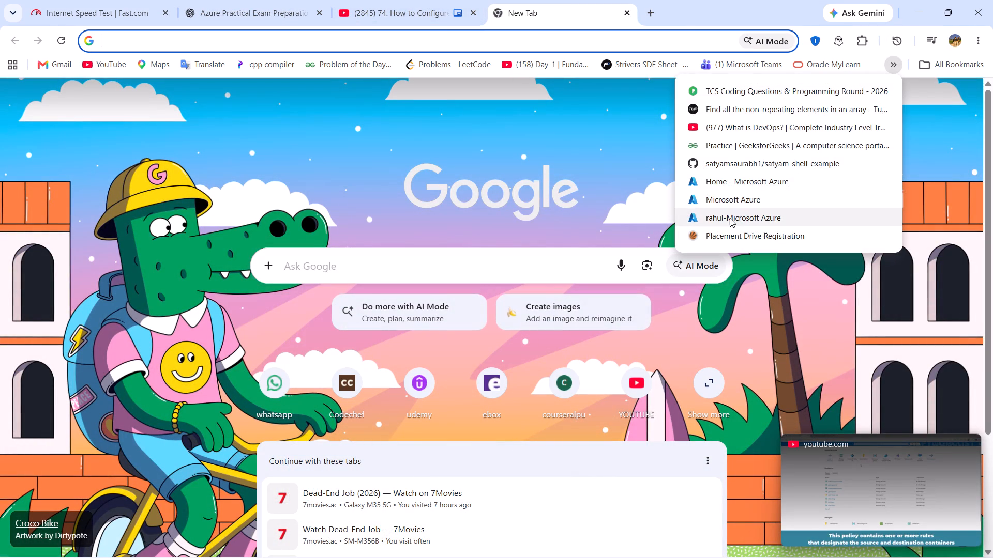
left_click(734, 184)
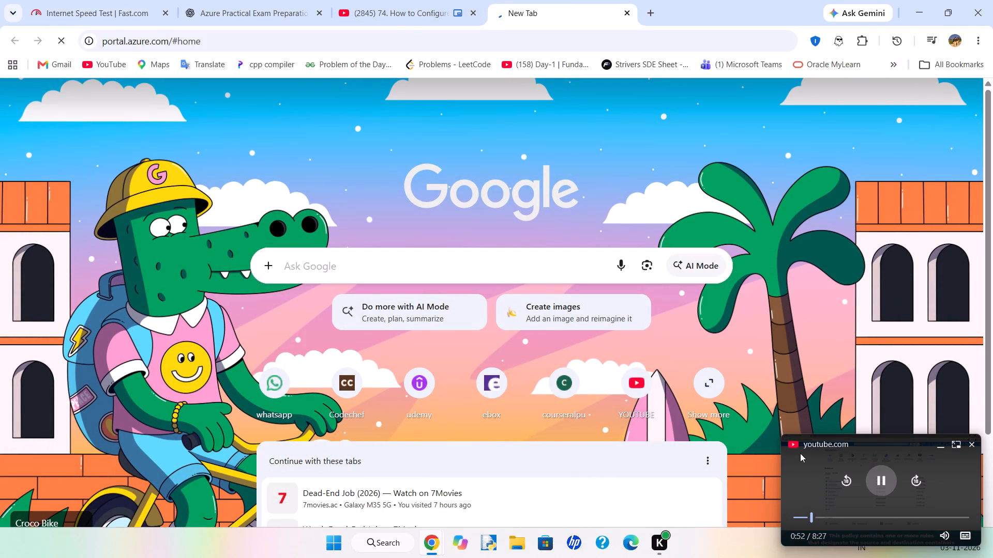
Enlarge the floating Object Replication video to about 395 by 220 pixels and move it up over the Azure portal page.
left_click_drag(786, 437, 653, 366)
left_click_drag(717, 409, 675, 221)
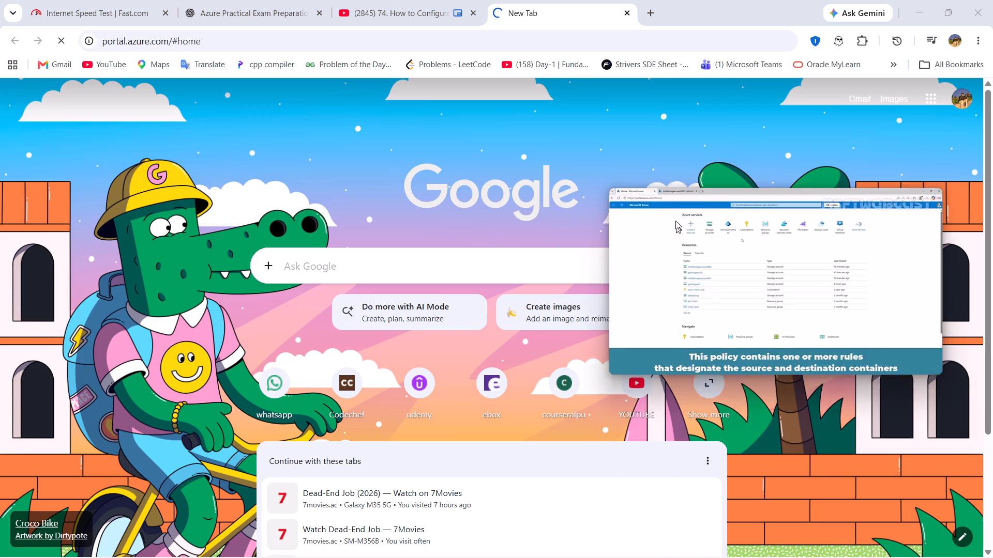
left_click_drag(675, 221, 675, 216)
left_click_drag(667, 262, 614, 243)
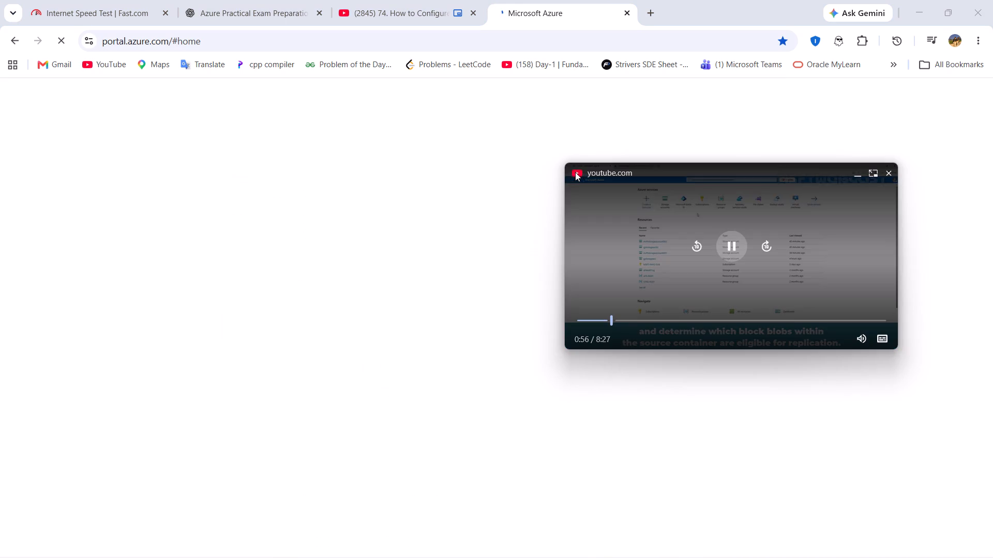
left_click_drag(567, 166, 517, 183)
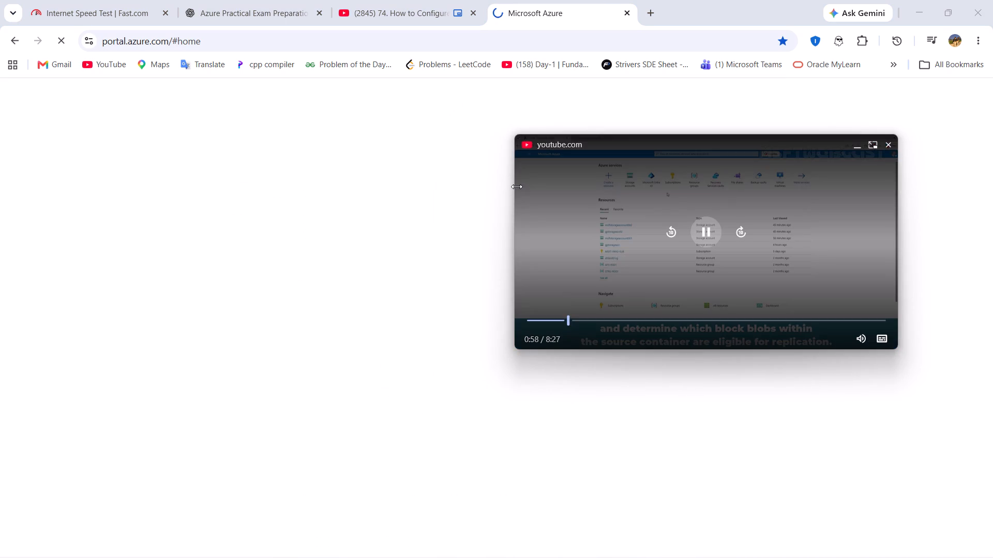
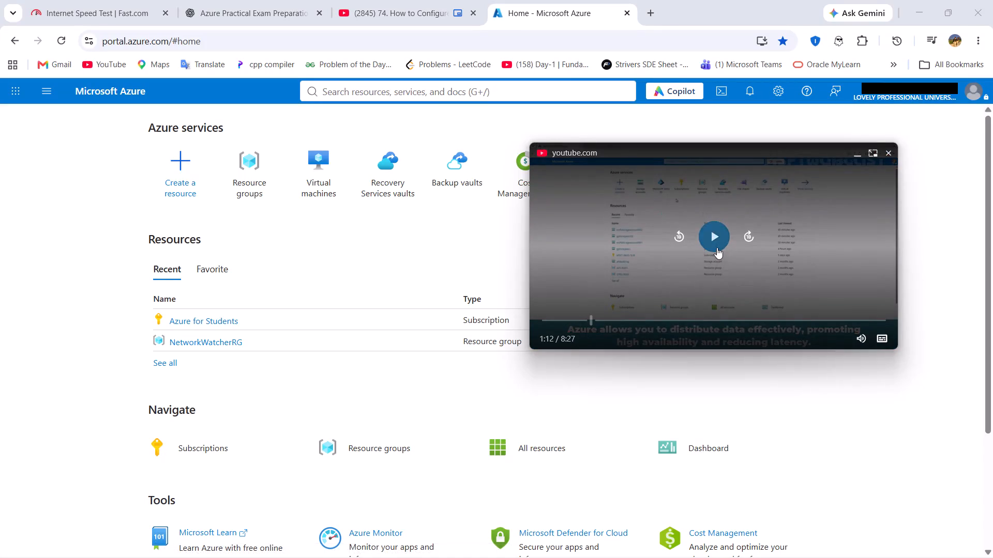
Enlarge the floating tutorial video to about 578 by 325 pixels and move it below the portal's search bar.
left_click_drag(534, 143, 347, 135)
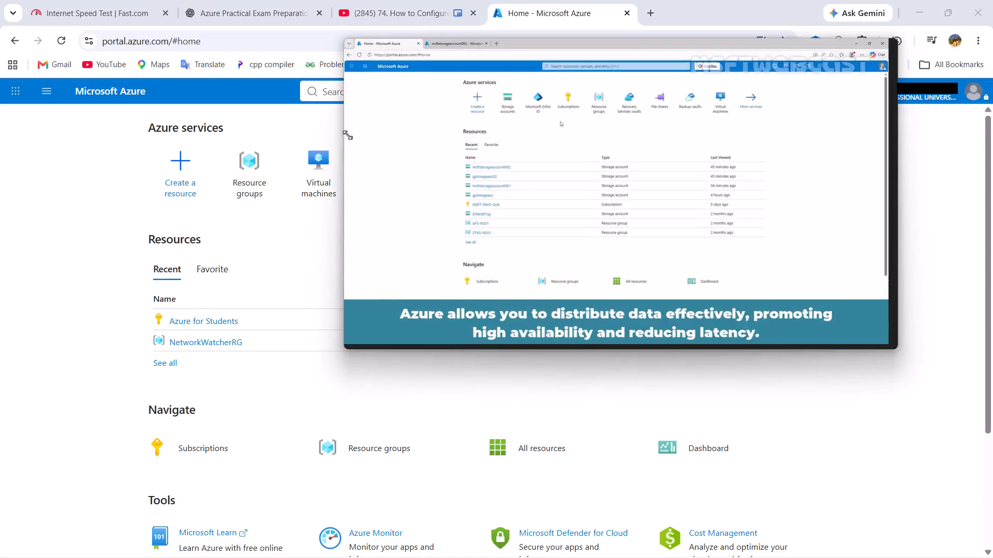
left_click_drag(347, 135, 341, 134)
left_click_drag(491, 210, 380, 377)
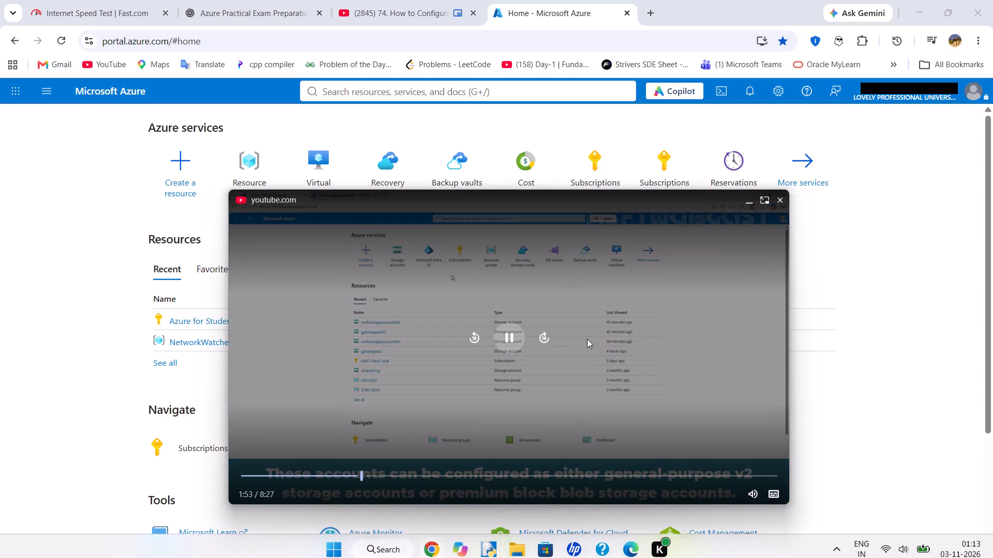
Watch the tutorial's object replication prerequisites, skipping through in 10-second jumps to the part on finding storage accounts in the portal.
left_click(546, 337)
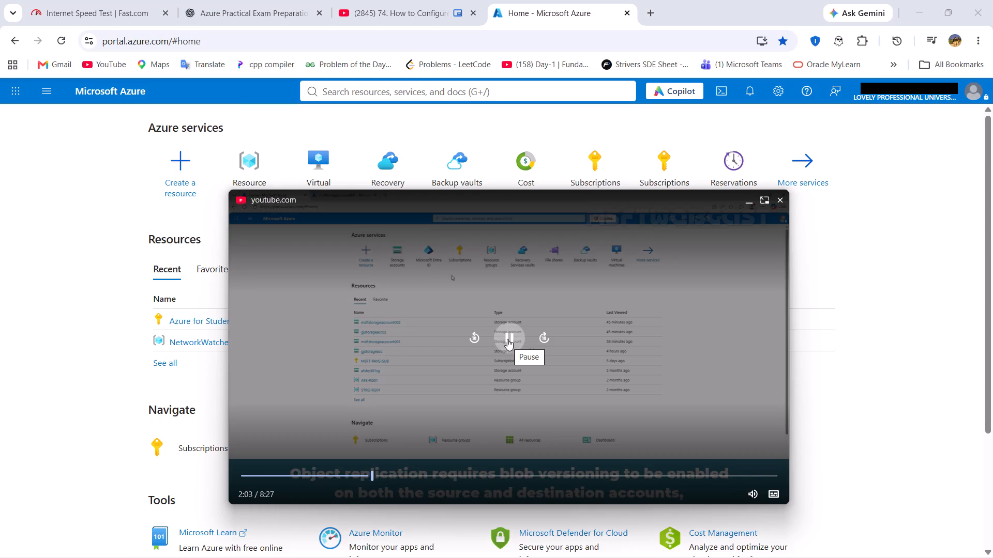
left_click(507, 339)
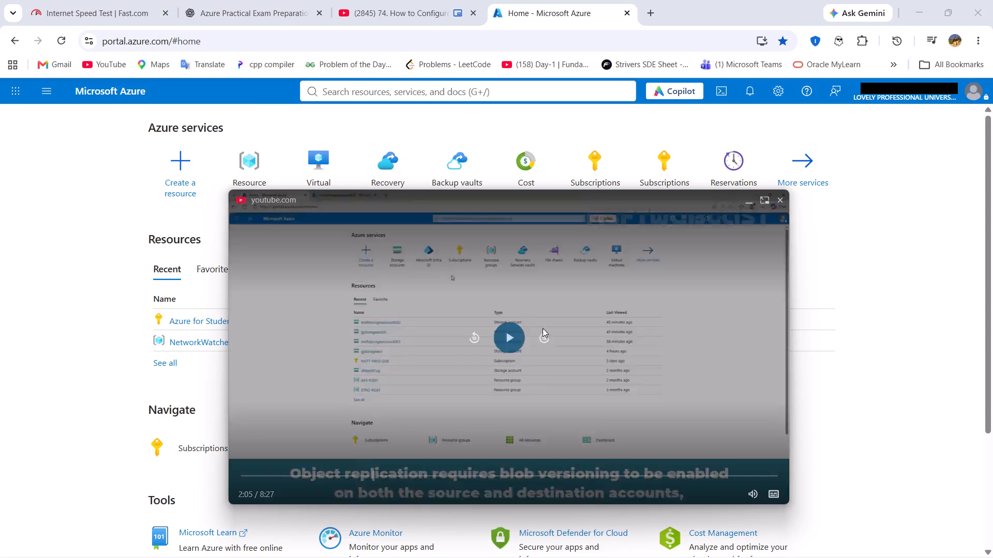
left_click(511, 344)
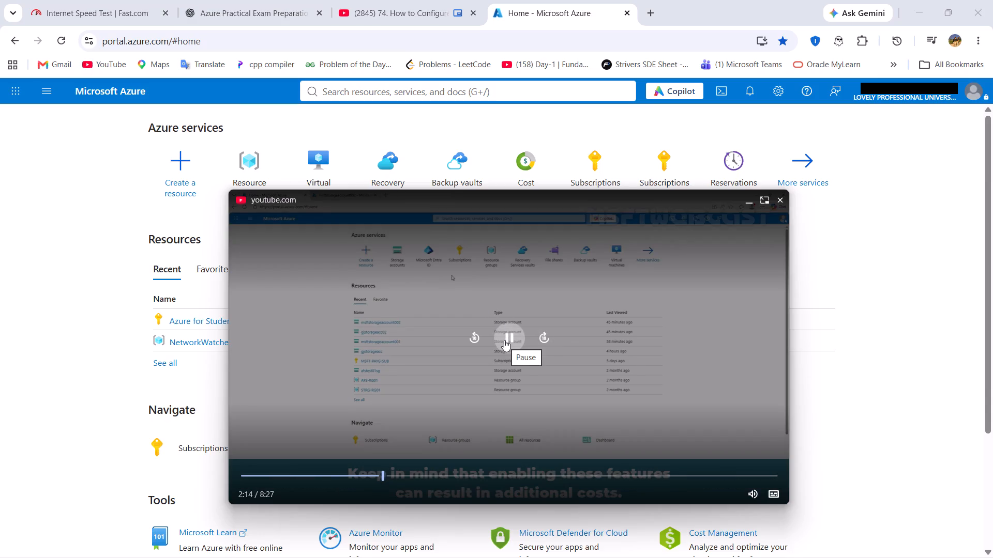
left_click(538, 332)
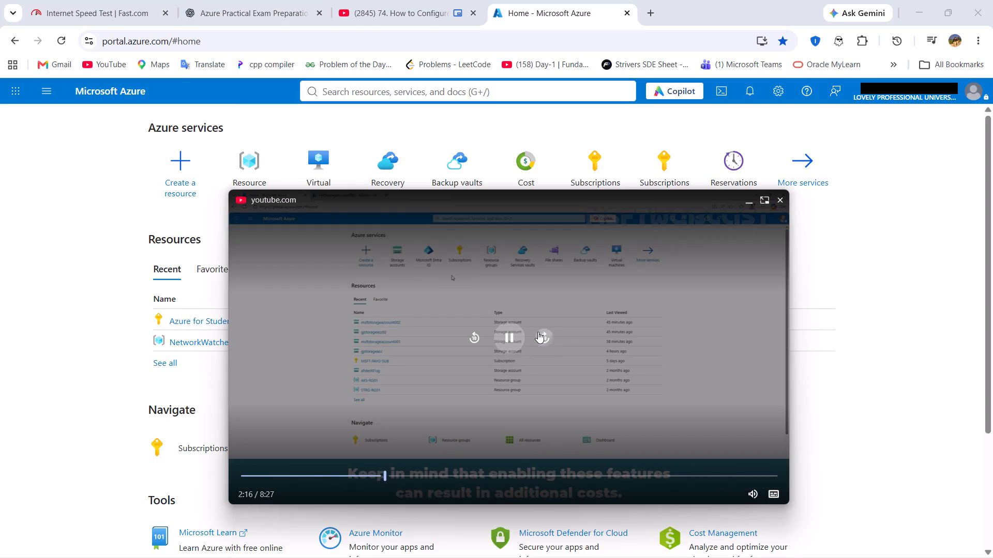
left_click(539, 334)
left_click(539, 334)
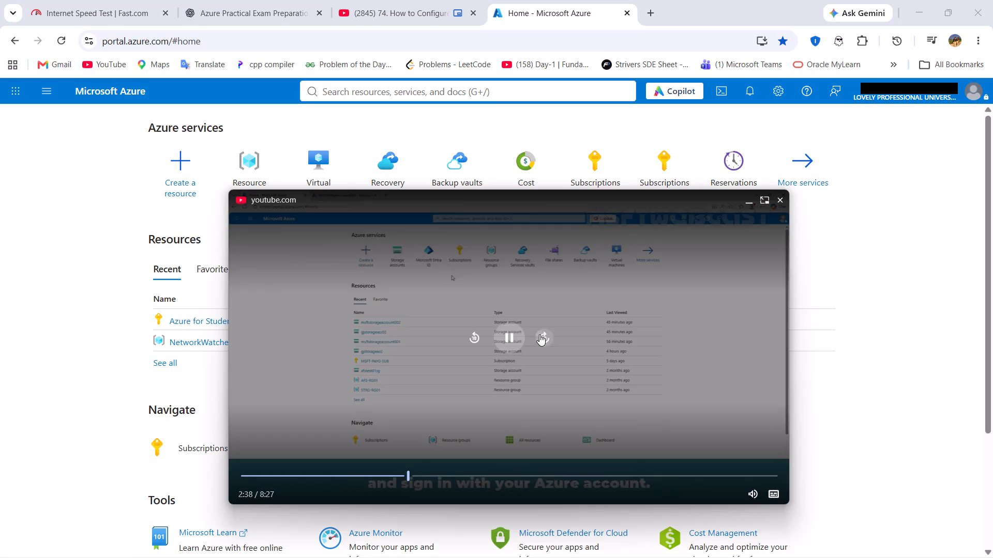
left_click(473, 339)
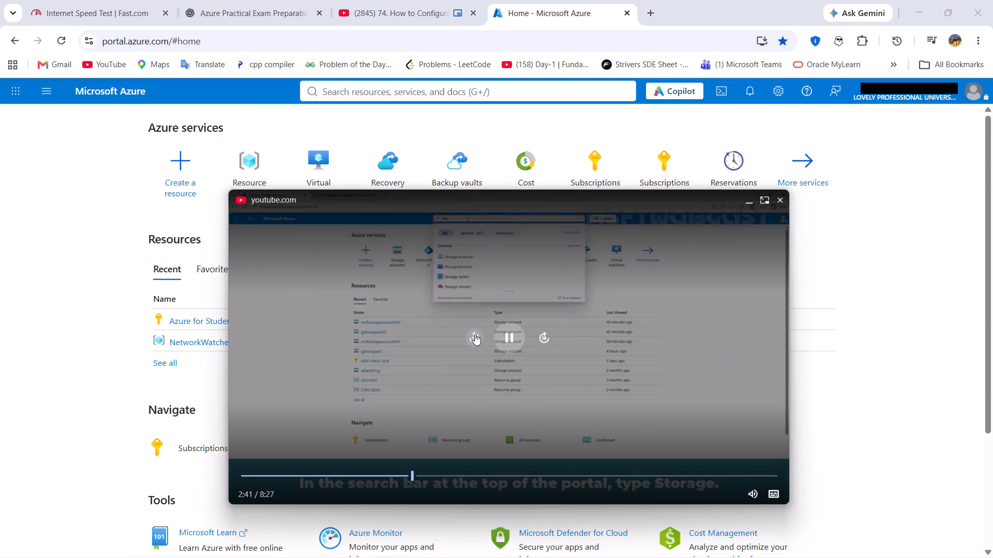
Search the Azure portal for "storage" and open the Storage accounts service.
left_click(396, 94)
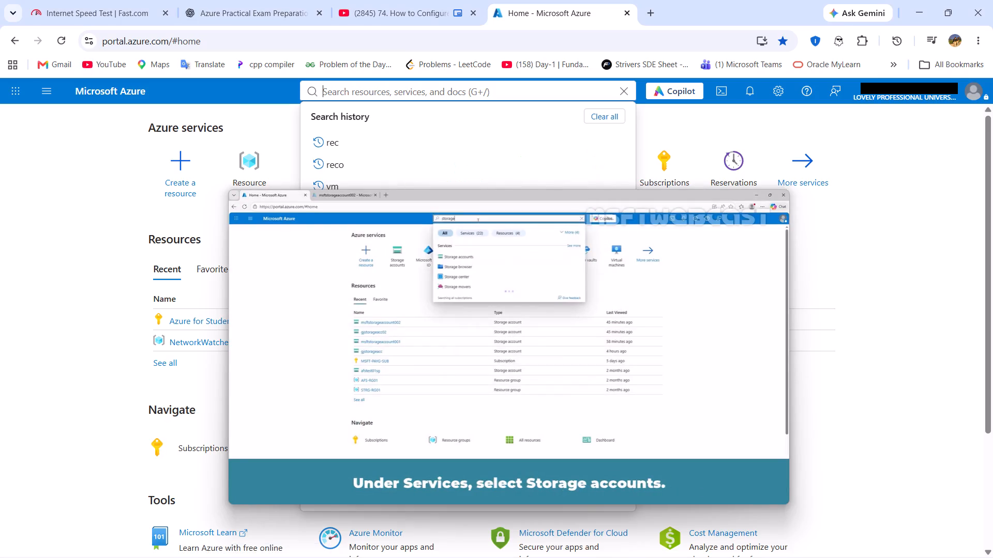
type("stor")
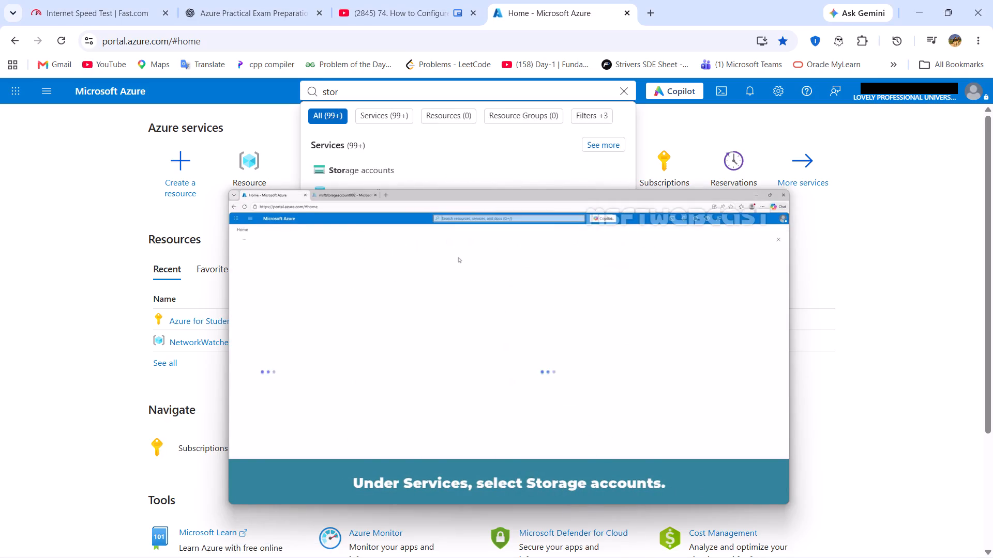
type("eg")
key("BackSpace")
key("BackSpace")
type("age")
left_click(386, 175)
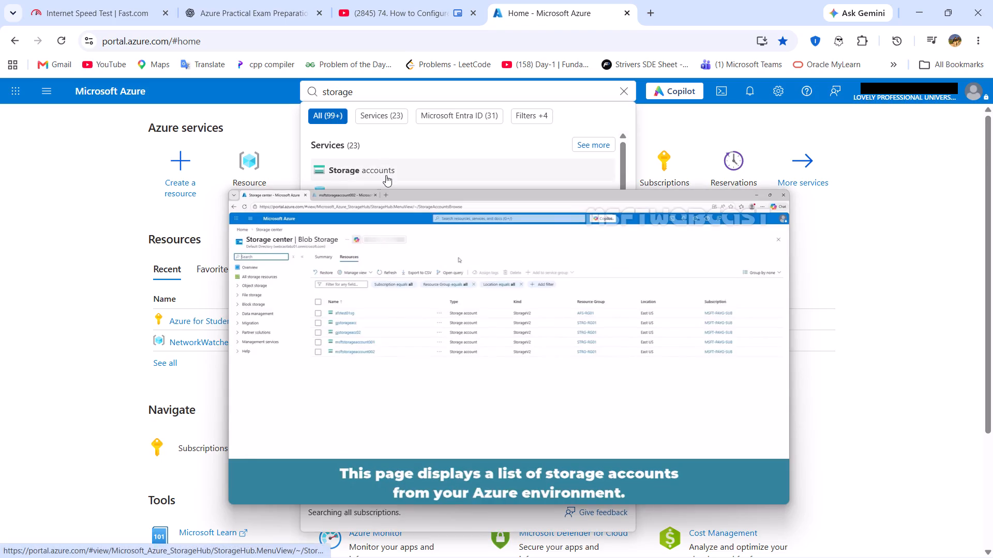
Pause the tutorial at 2:57, move the floating video lower and shrink it to about 462 by 260 pixels, clear of the Storage center commands.
left_click_drag(364, 215, 413, 283)
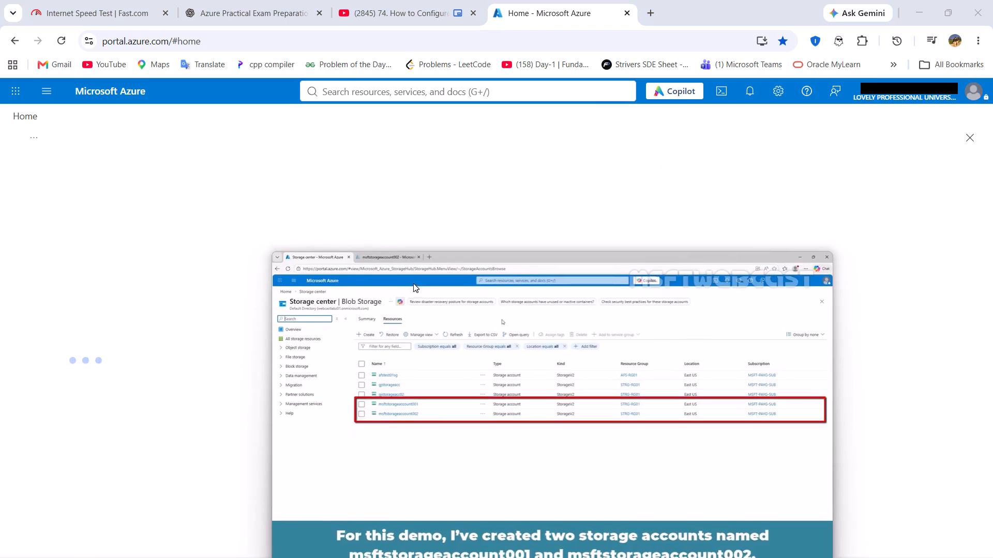
left_click_drag(413, 283, 428, 269)
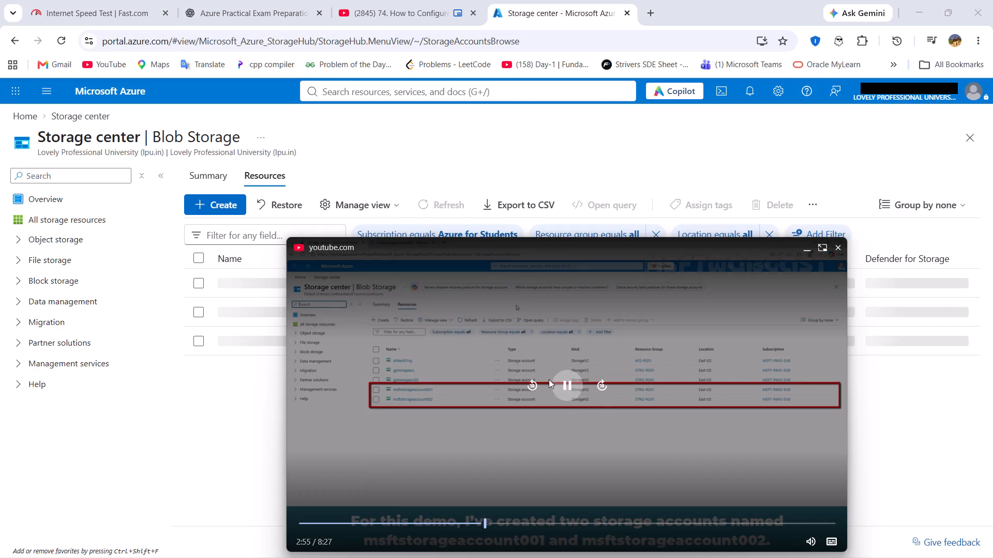
left_click(568, 382)
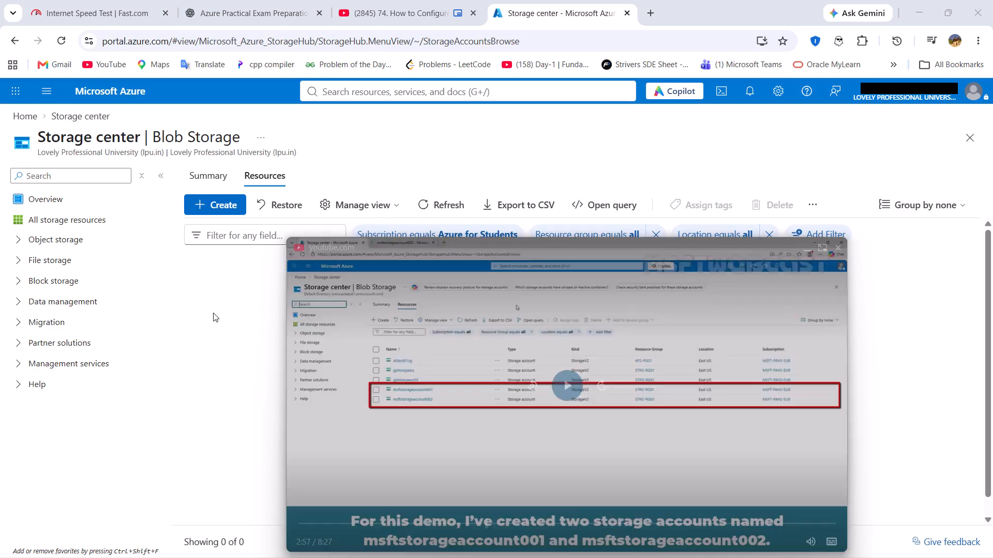
left_click_drag(289, 311, 401, 347)
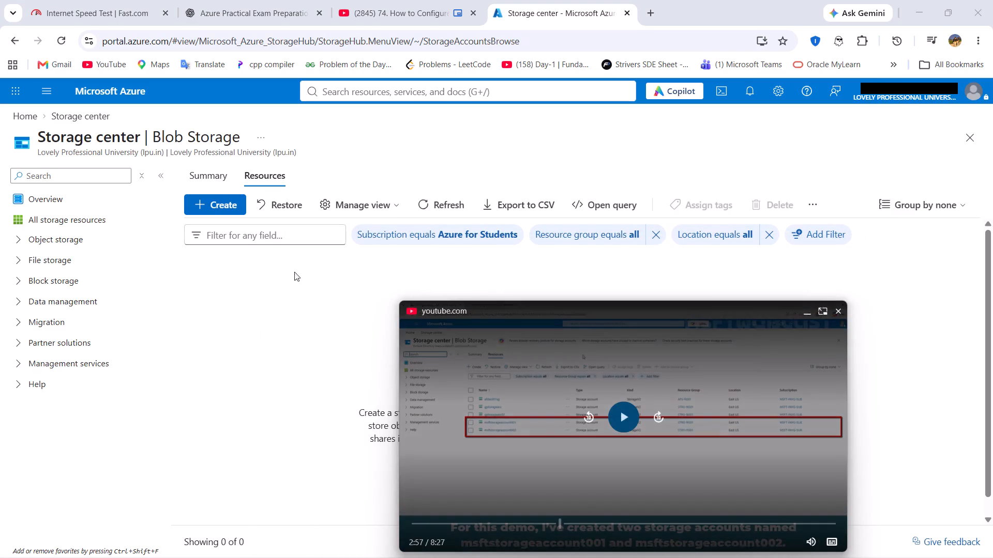
Start creating a new storage account and go to its storage account name, keeping NetworkWatcherRG as the resource group.
left_click(214, 208)
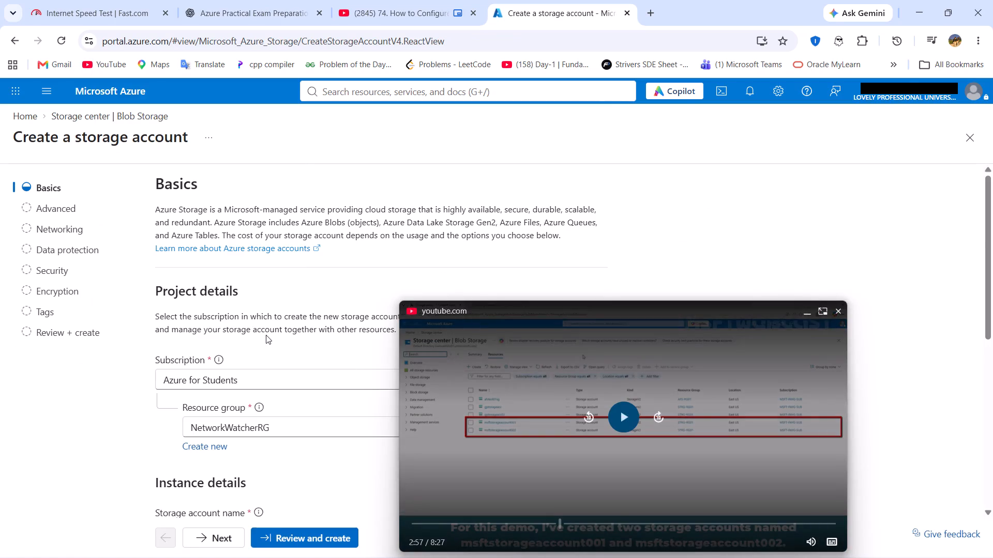
scroll(266, 335, "down", 2)
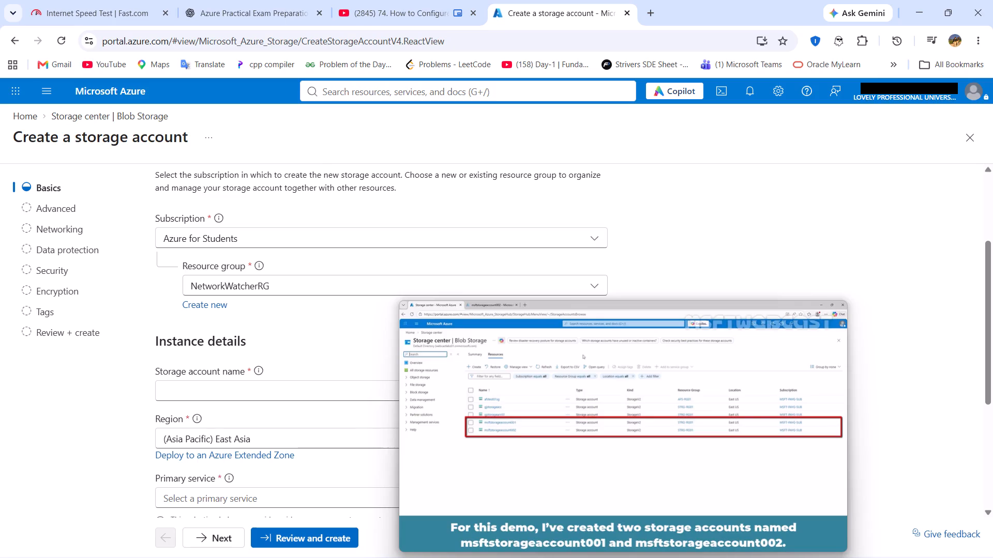
left_click(277, 287)
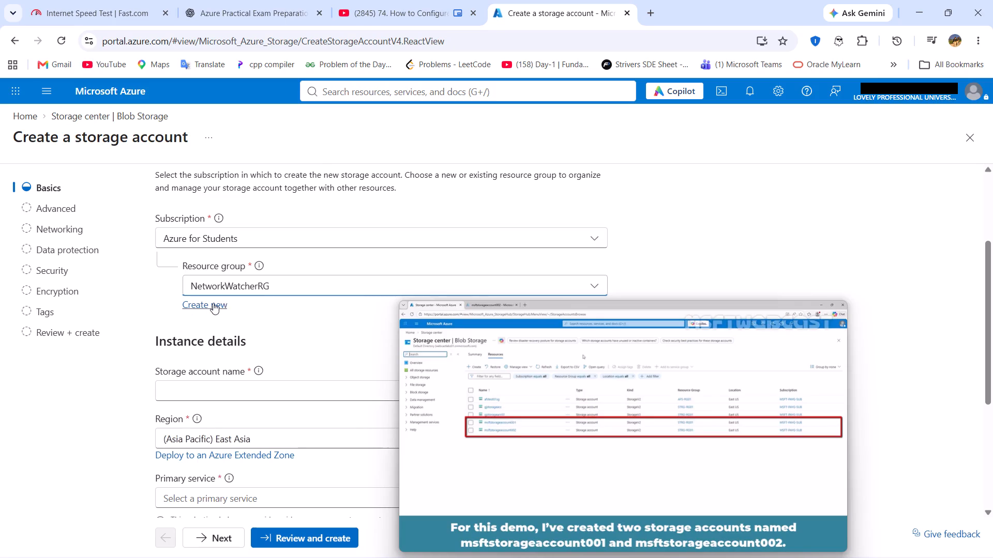
scroll(278, 378, "down", 1)
left_click(254, 338)
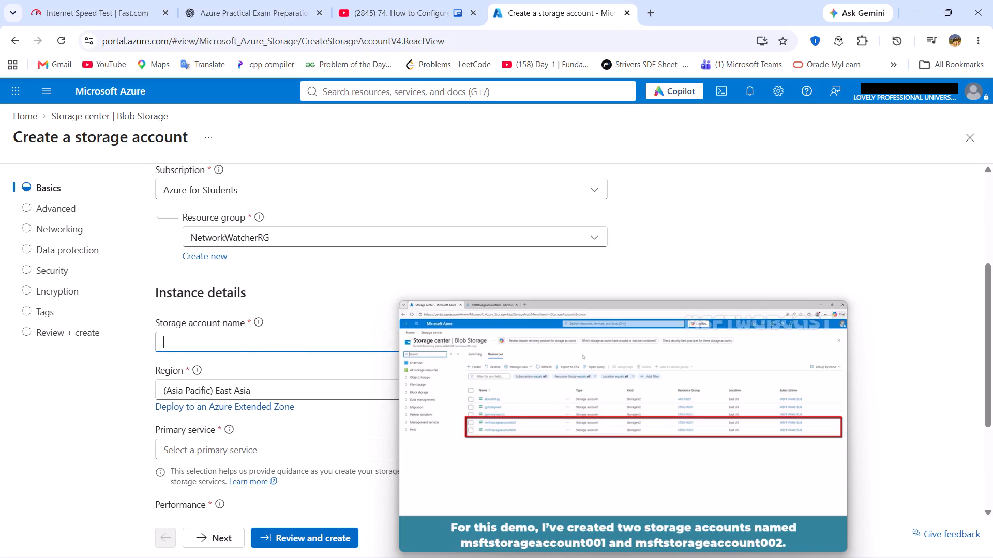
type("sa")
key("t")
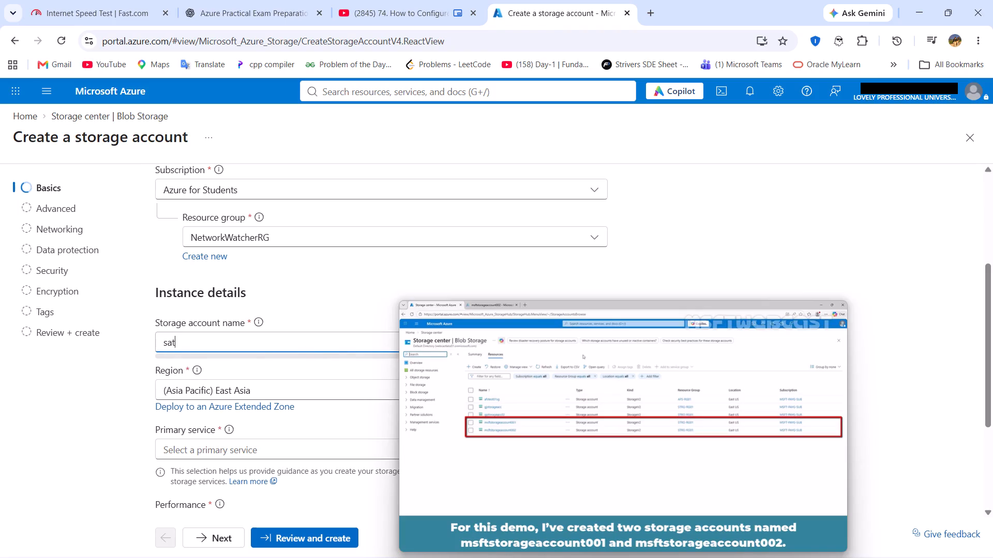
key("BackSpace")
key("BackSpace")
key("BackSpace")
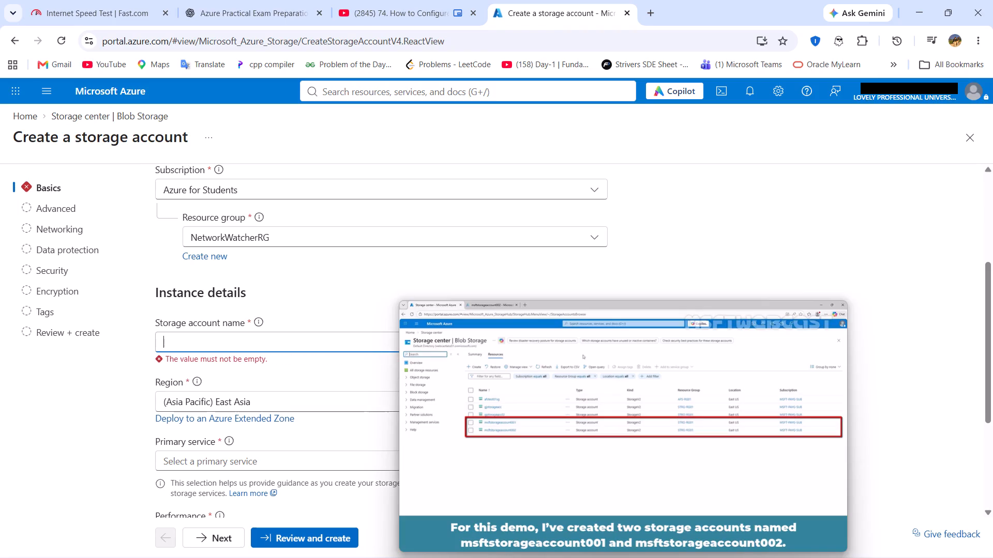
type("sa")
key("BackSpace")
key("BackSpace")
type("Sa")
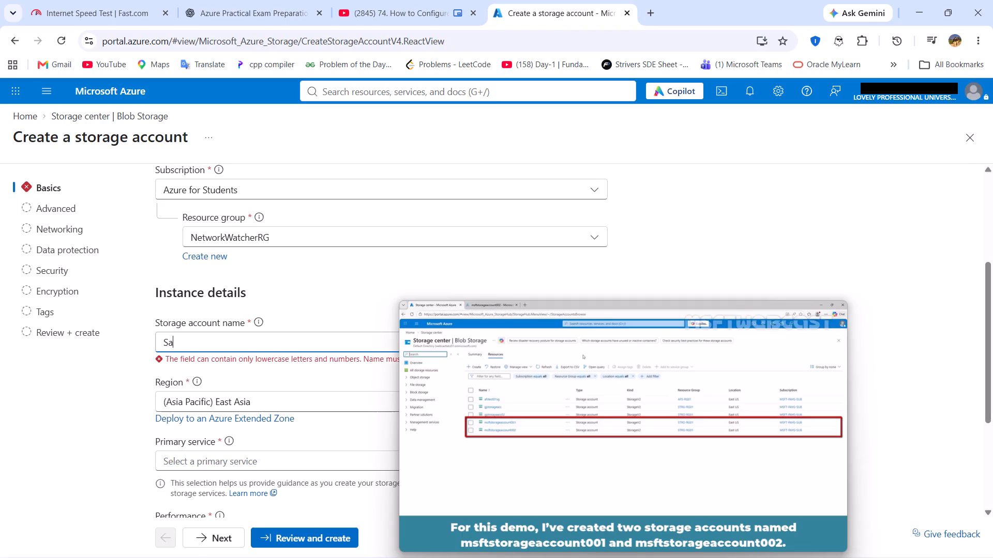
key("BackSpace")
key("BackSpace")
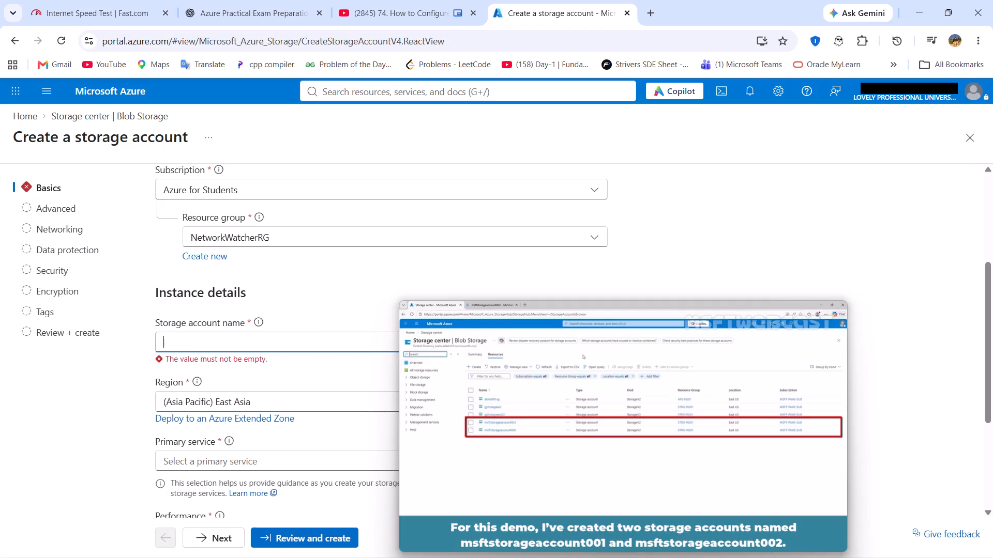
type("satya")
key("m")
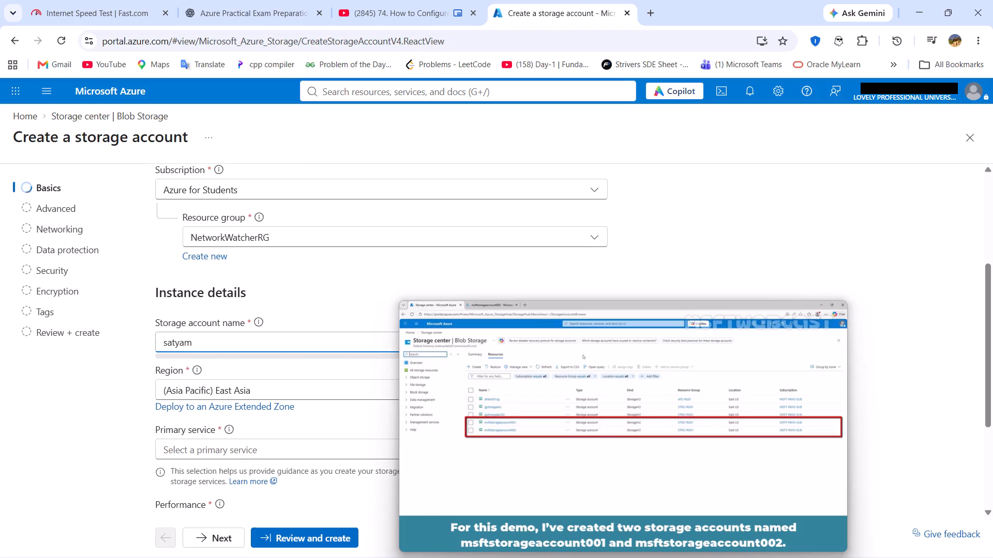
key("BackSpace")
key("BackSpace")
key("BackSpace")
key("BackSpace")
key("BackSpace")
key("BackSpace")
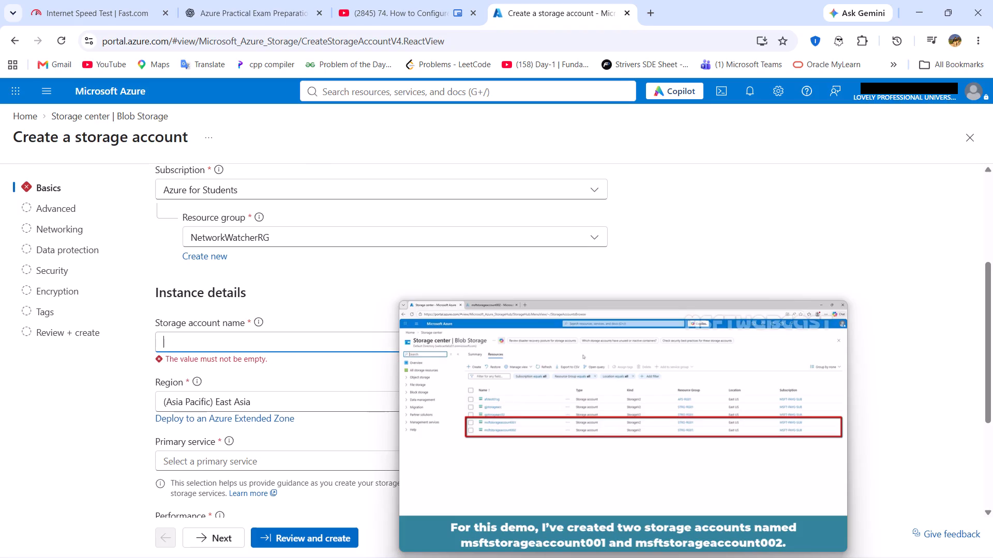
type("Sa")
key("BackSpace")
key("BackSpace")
Enter storage1 as the storage account name.
key("s")
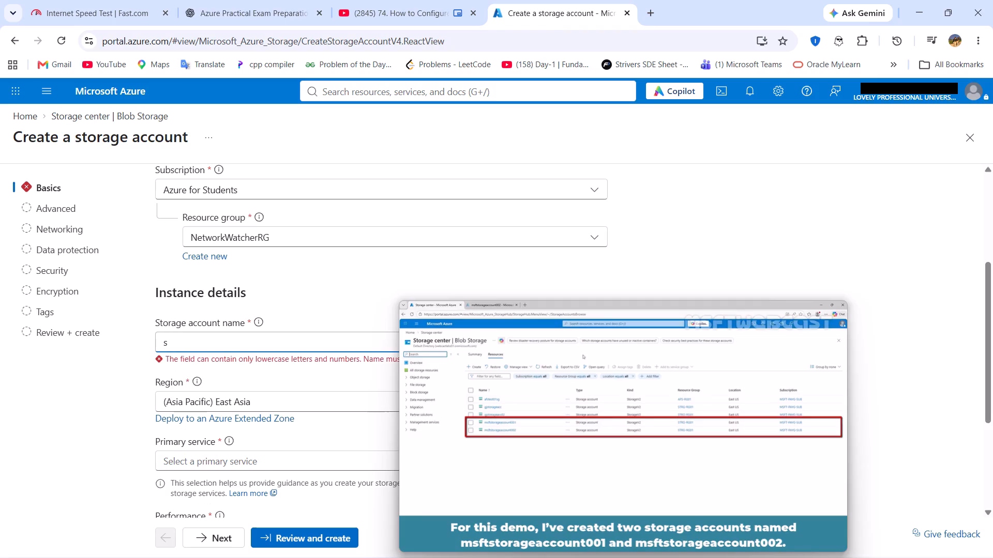
key("b")
key("BackSpace")
type("torage")
key("shift+underscore")
key("BackSpace")
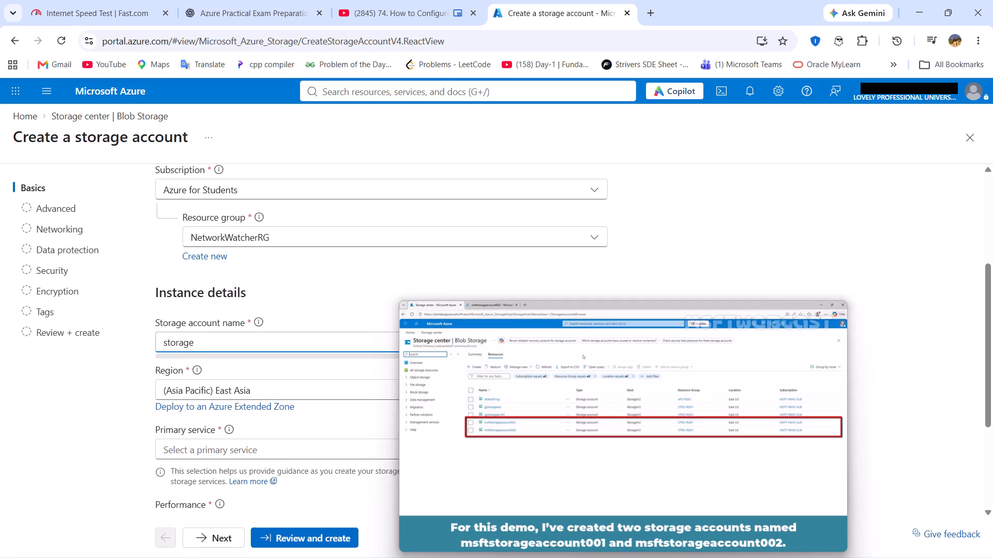
key("1")
Set the storage account's primary service to Azure Blob Storage or Azure Data Lake Storage.
scroll(254, 338, "down", 1)
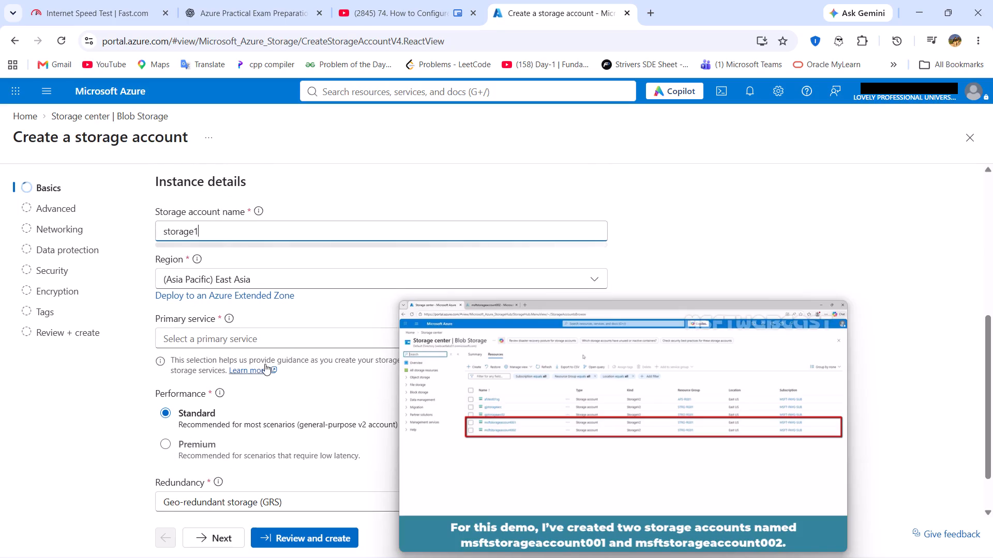
scroll(253, 319, "down", 1)
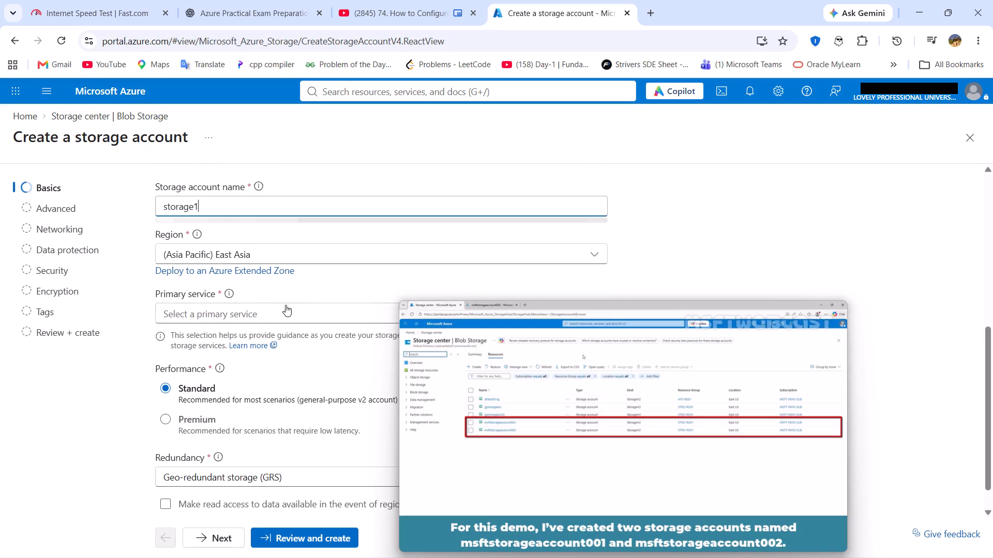
left_click(283, 307)
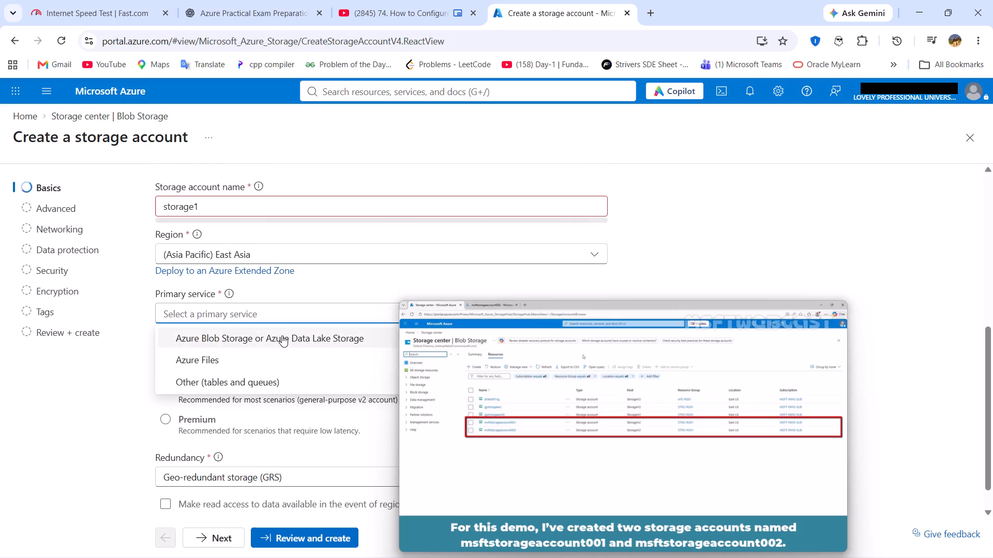
left_click(285, 333)
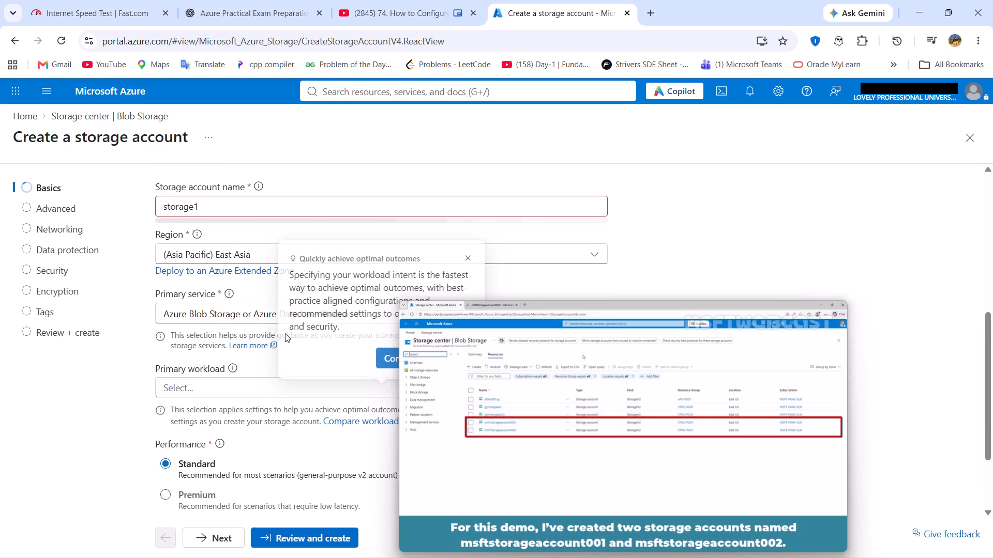
Move the floating tutorial video aside to uncover the storage account form, and dismiss the tip about achieving optimal outcomes.
scroll(285, 333, "down", 1)
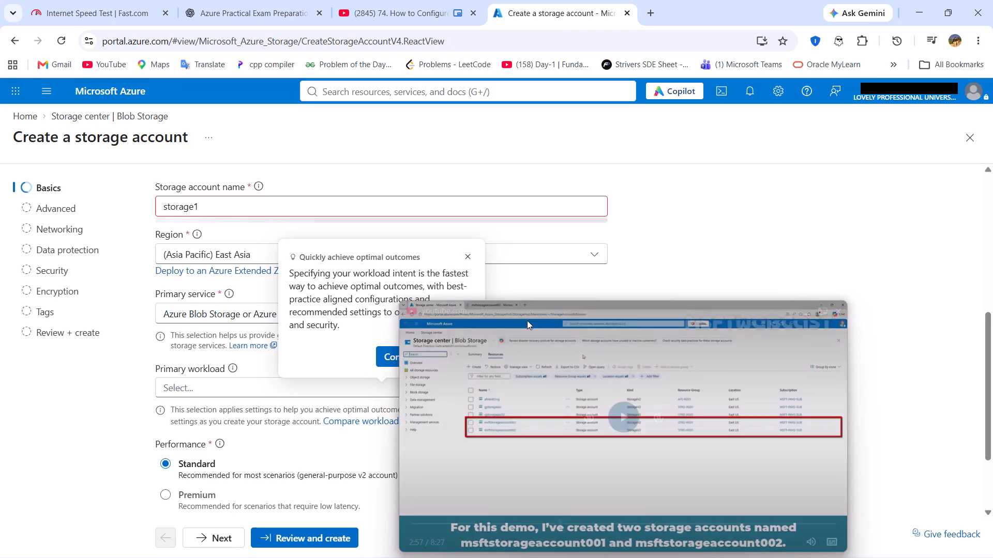
left_click_drag(492, 364, 657, 313)
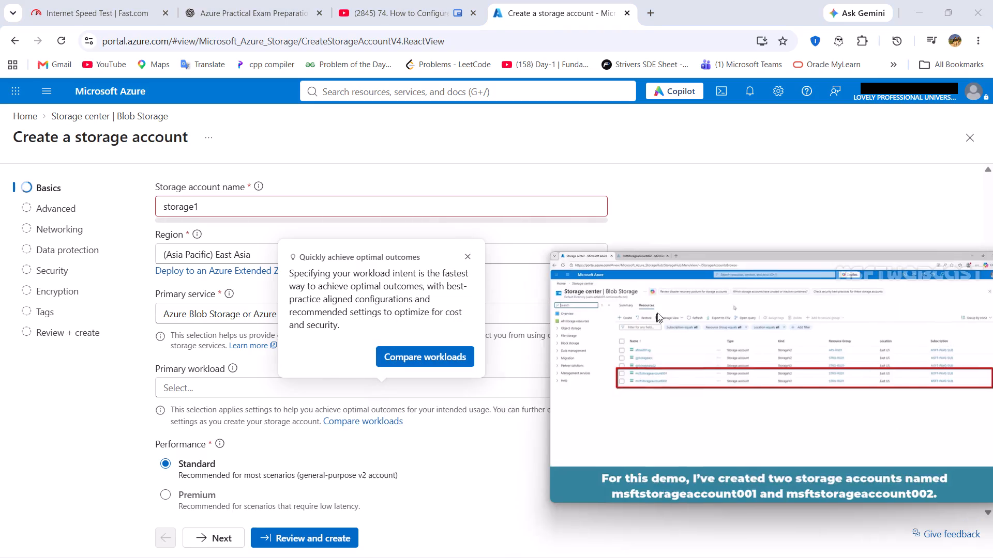
left_click_drag(657, 313, 660, 309)
left_click(465, 255)
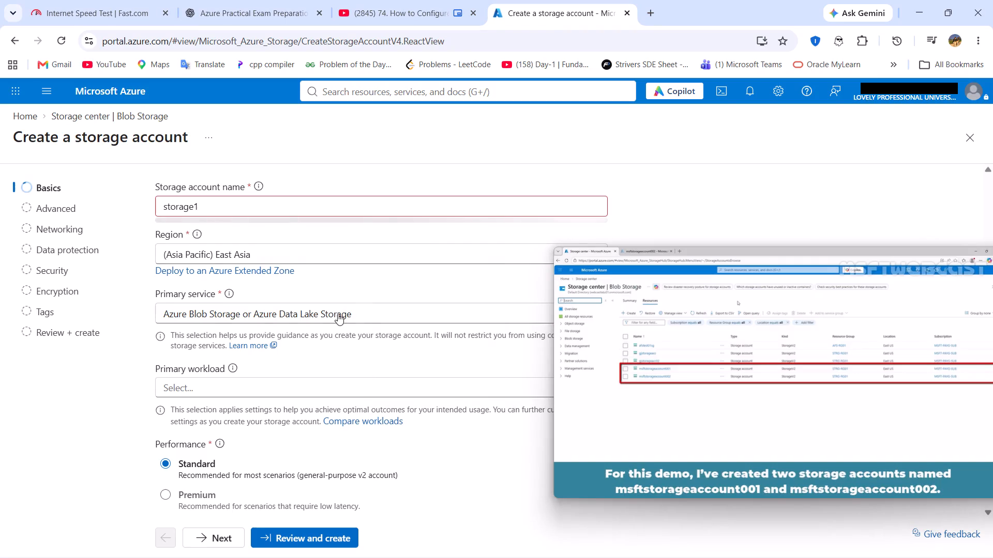
Change the storage account's primary service to Azure Files.
left_click(374, 307)
left_click(317, 353)
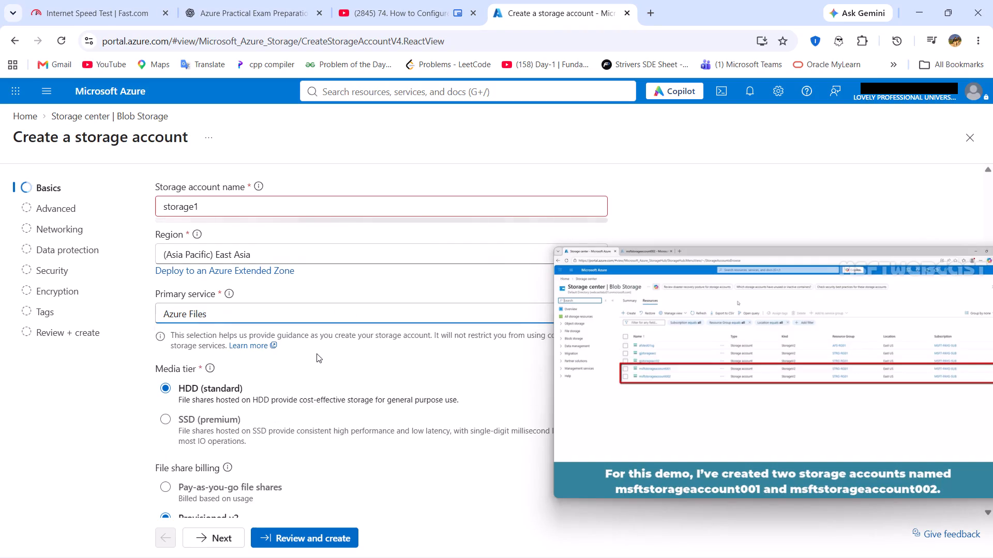
Set the storage account's redundancy to Locally redundant storage (LRS).
scroll(317, 353, "down", 1)
scroll(273, 413, "down", 1)
scroll(344, 414, "down", 2)
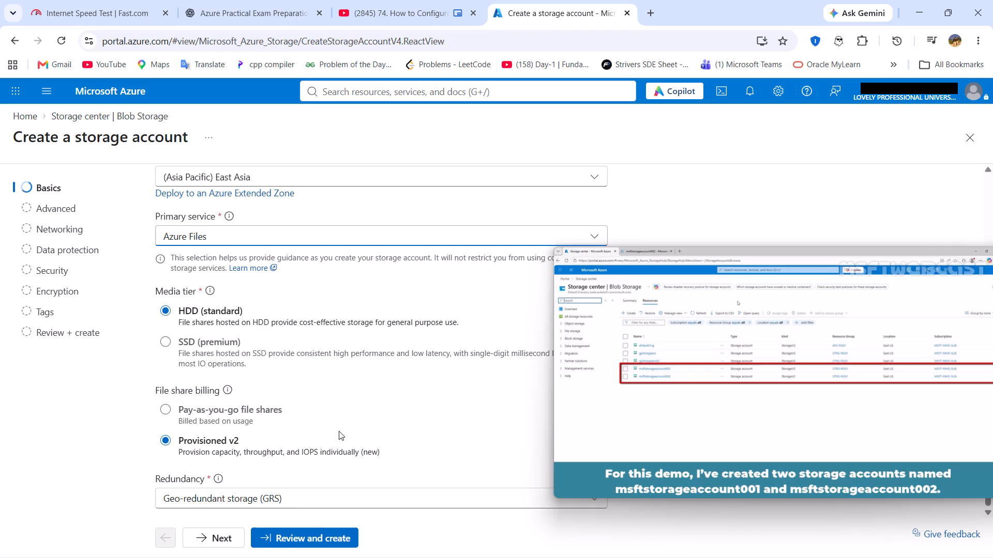
left_click(305, 499)
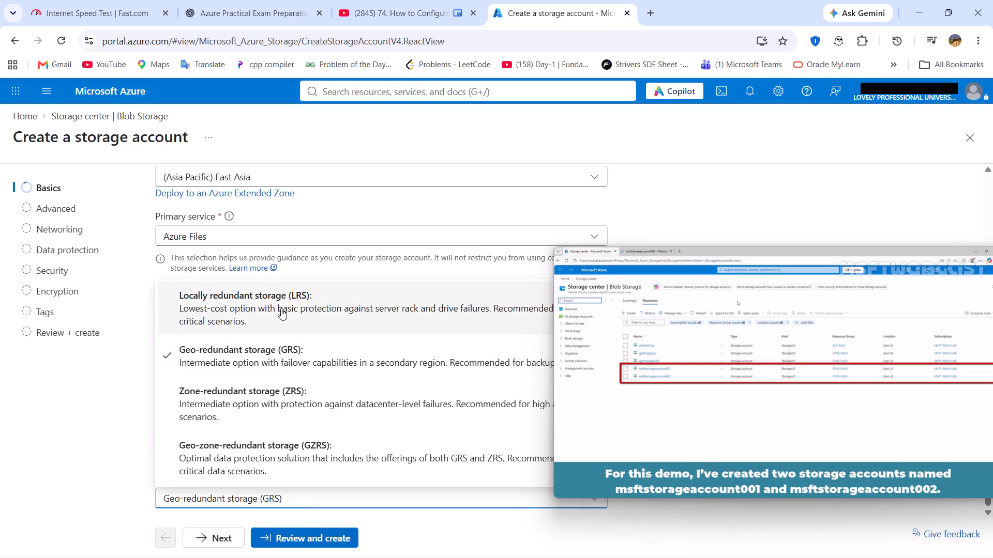
left_click(281, 307)
scroll(308, 497, "down", 1)
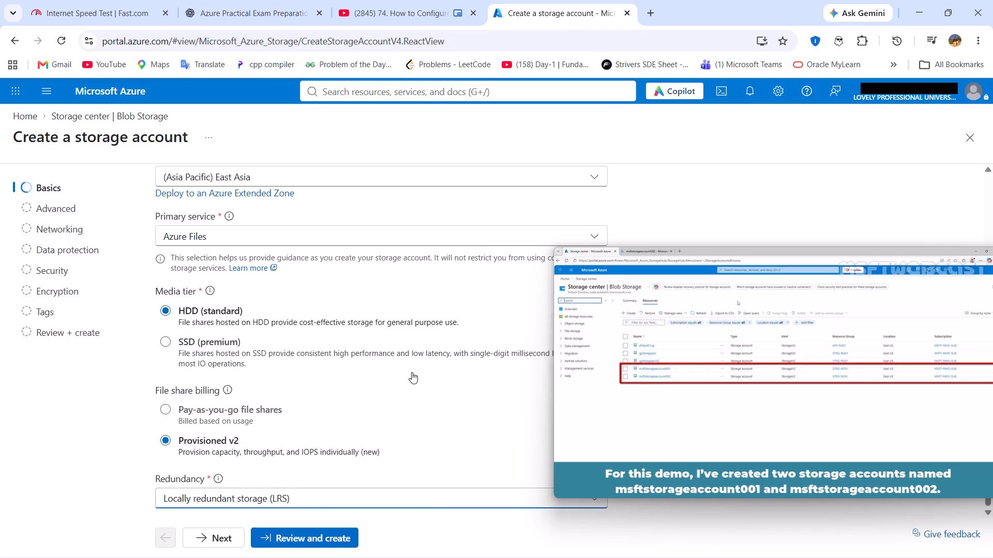
Resume the tutorial, skip ahead to about 3:08 and pause it there.
scroll(412, 372, "up", 6)
scroll(467, 326, "up", 5)
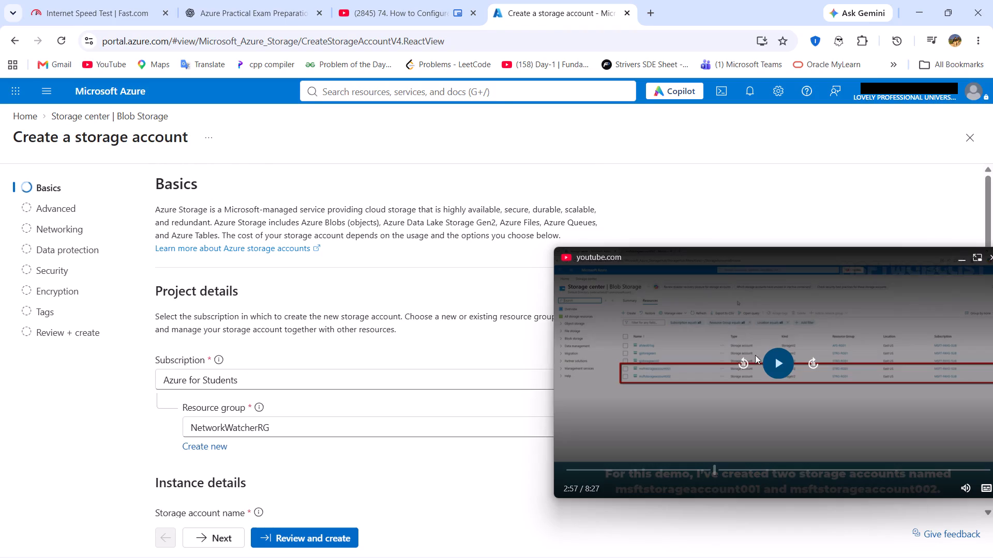
left_click(784, 366)
left_click(814, 363)
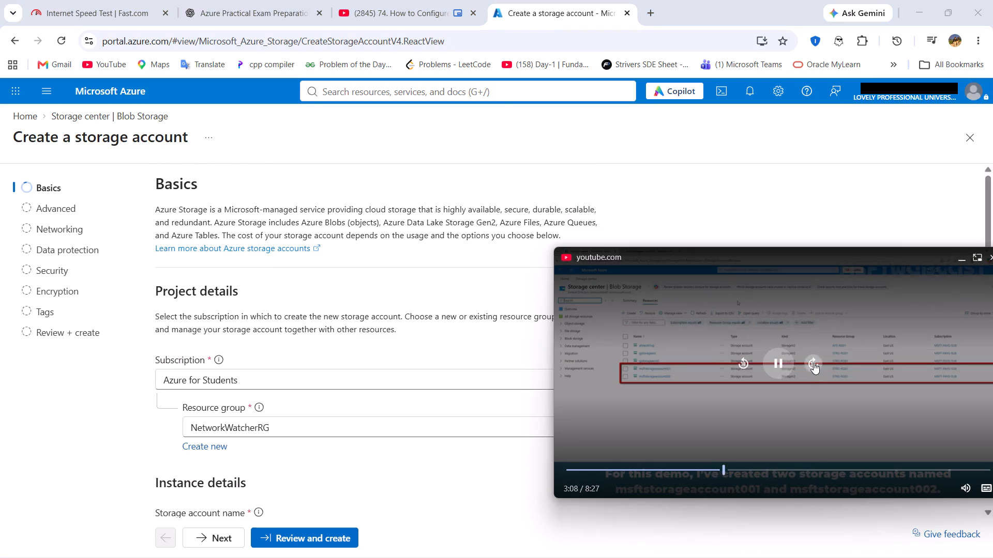
left_click(779, 364)
Send the storage account configuration to Review + create and examine the validation result and settings summary.
scroll(370, 441, "down", 1)
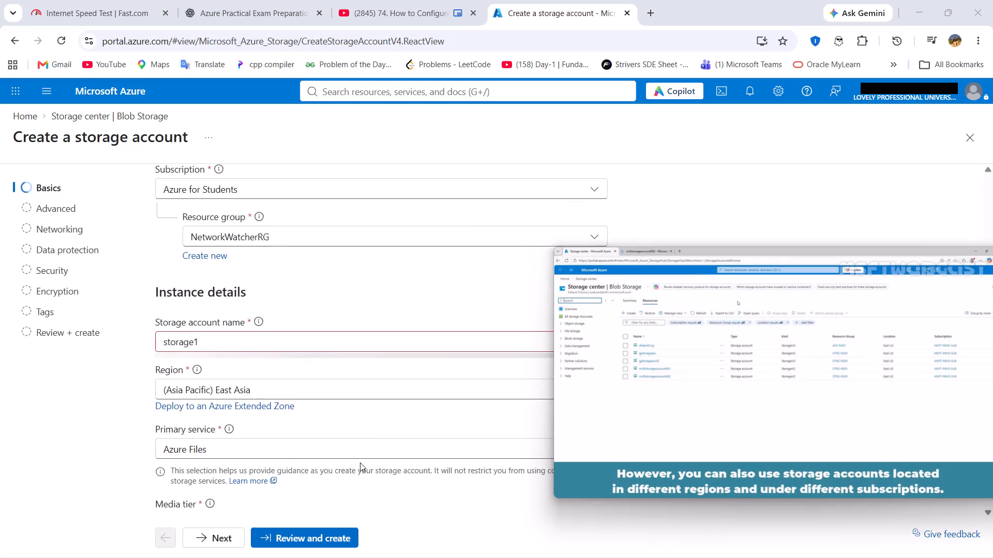
scroll(336, 453, "down", 2)
scroll(304, 323, "up", 1)
scroll(264, 471, "down", 5)
left_click(299, 534)
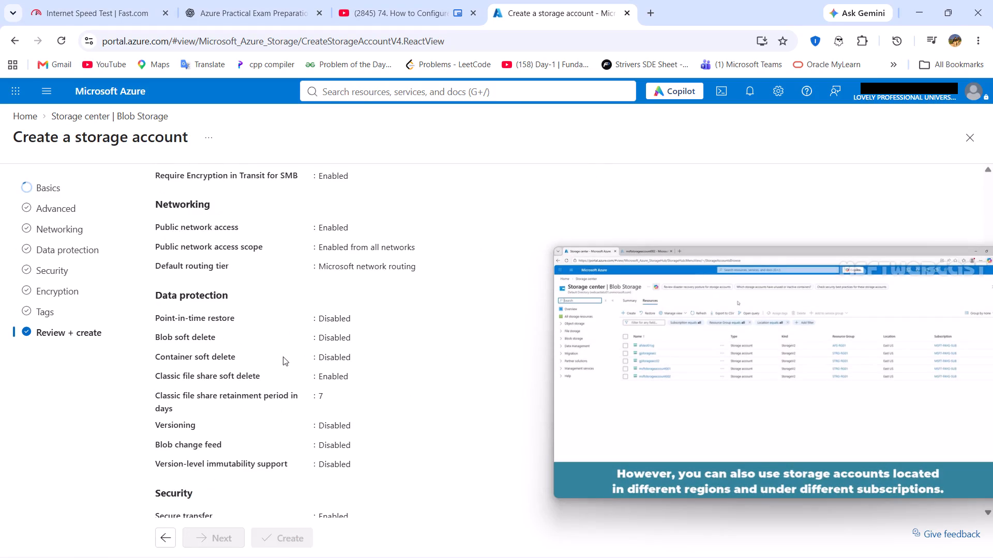
scroll(283, 357, "down", 2)
scroll(261, 340, "up", 7)
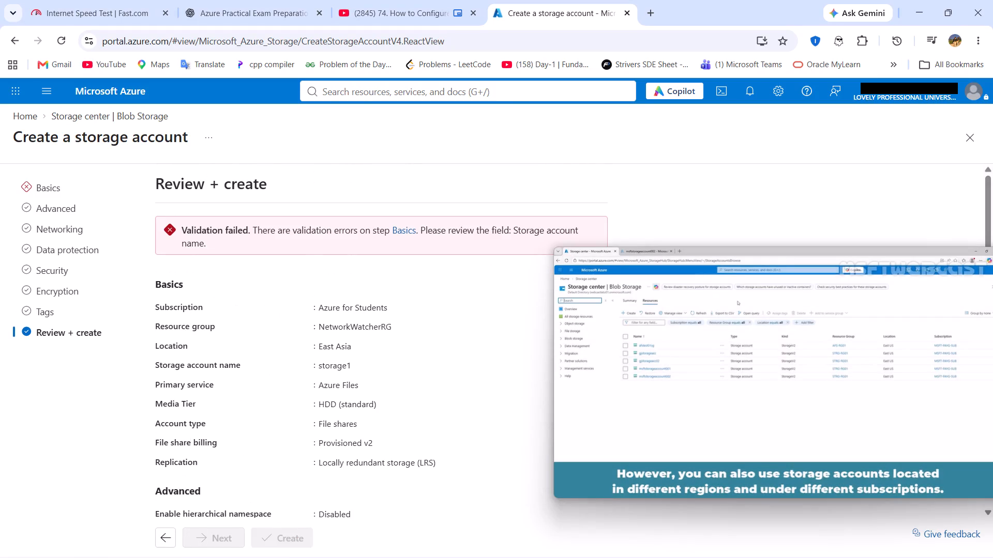
scroll(184, 336, "down", 7)
Go back from Review + create through the preceding stages to Basics.
left_click(163, 535)
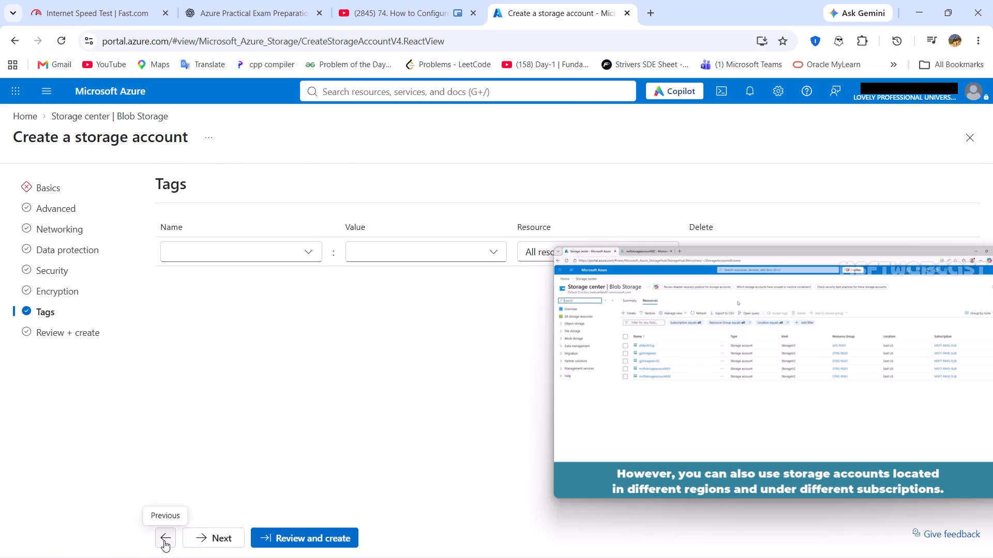
left_click(164, 540)
left_click(164, 540)
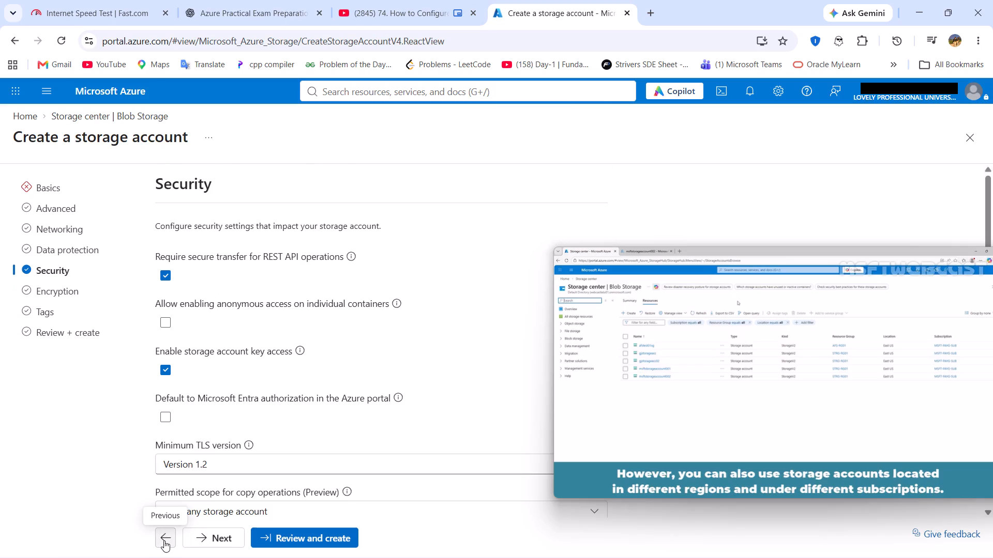
left_click(164, 540)
left_click(164, 540)
left_click(164, 540)
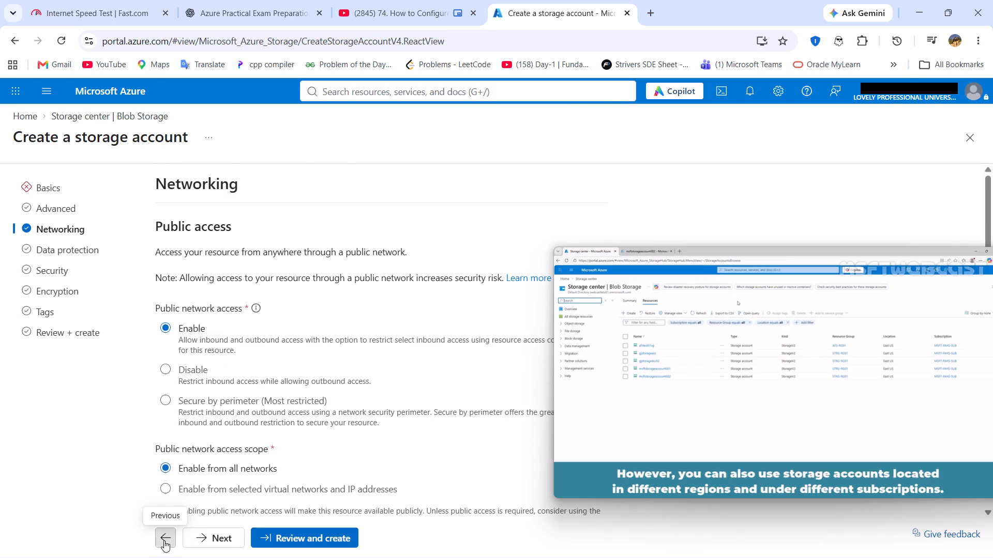
left_click(164, 540)
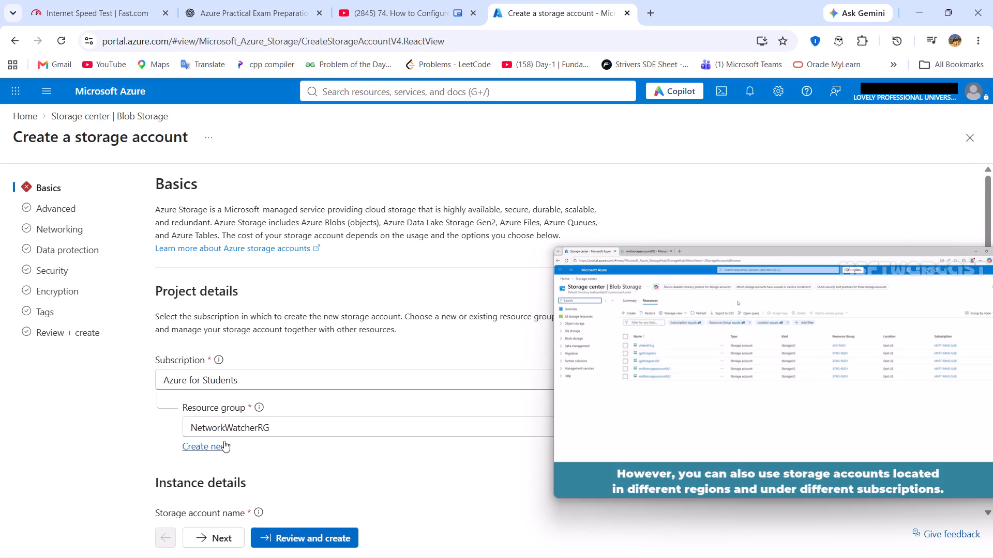
scroll(256, 426, "up", 1)
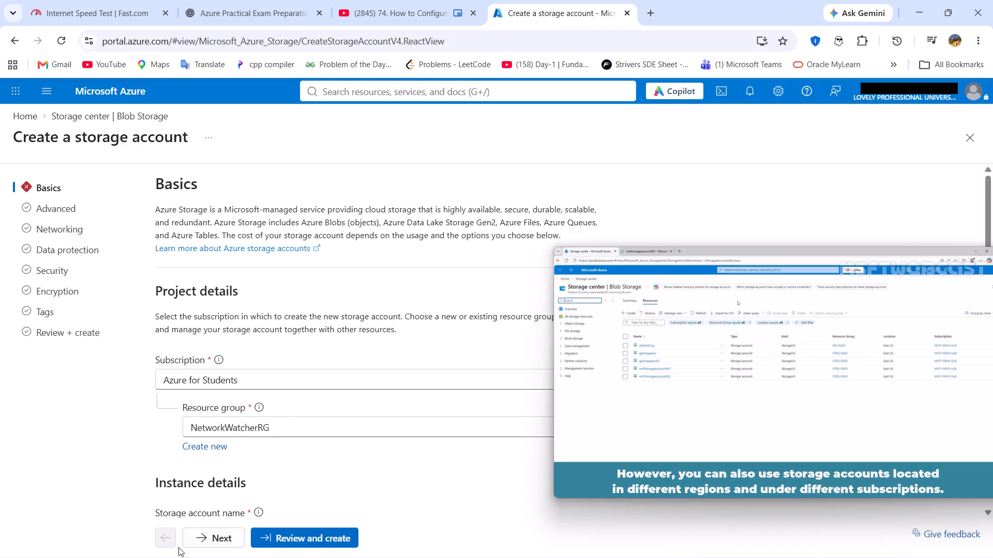
left_click(169, 541)
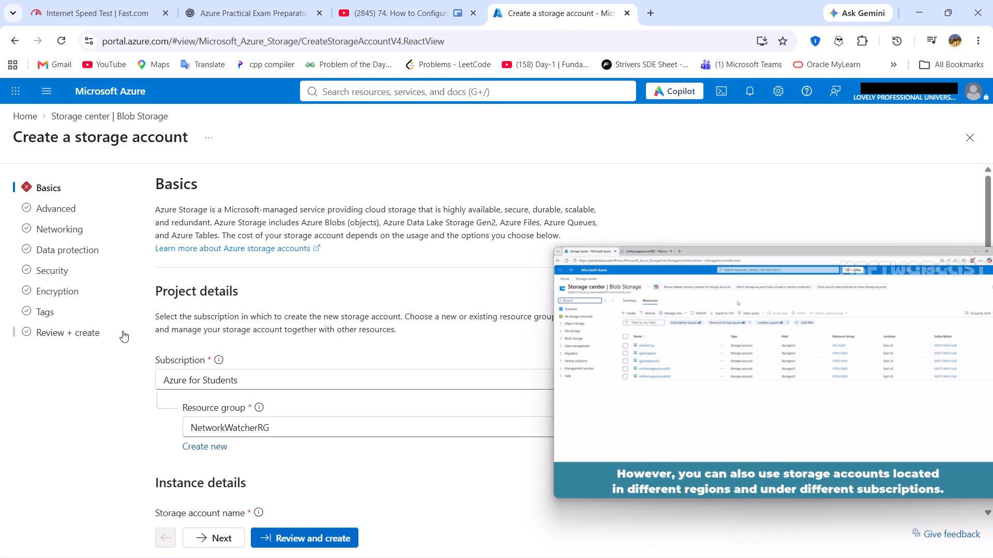
Recheck which field Review + create reports for correction, and return to Basics.
left_click(123, 331)
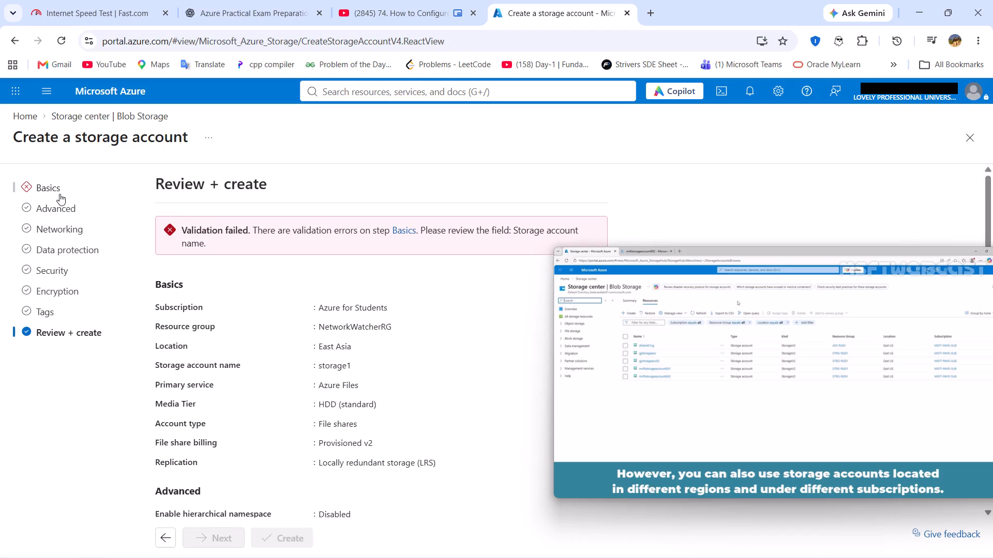
left_click(59, 194)
Replace the storage account name with motostorag22.
scroll(344, 312, "up", 3)
scroll(344, 312, "down", 2)
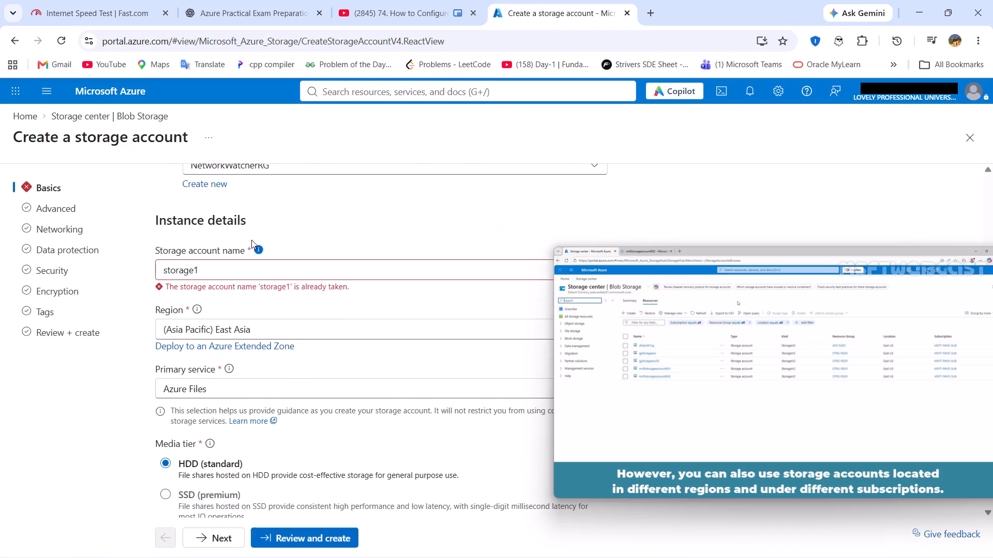
left_click(266, 266)
key("BackSpace")
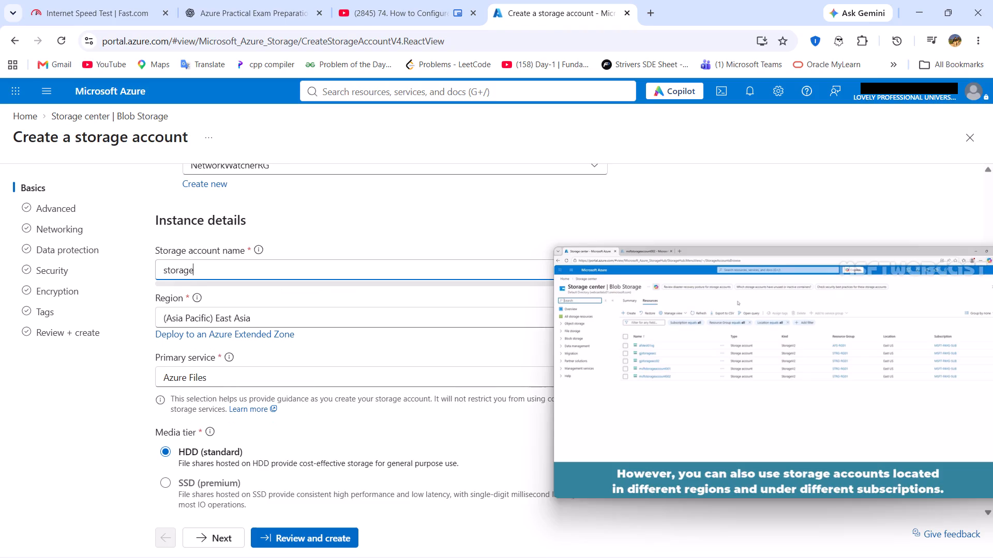
key("BackSpace")
key("BackSpace")
key("BackSpace")
key("BackSpace")
key("BackSpace")
key("BackSpace")
key("BackSpace")
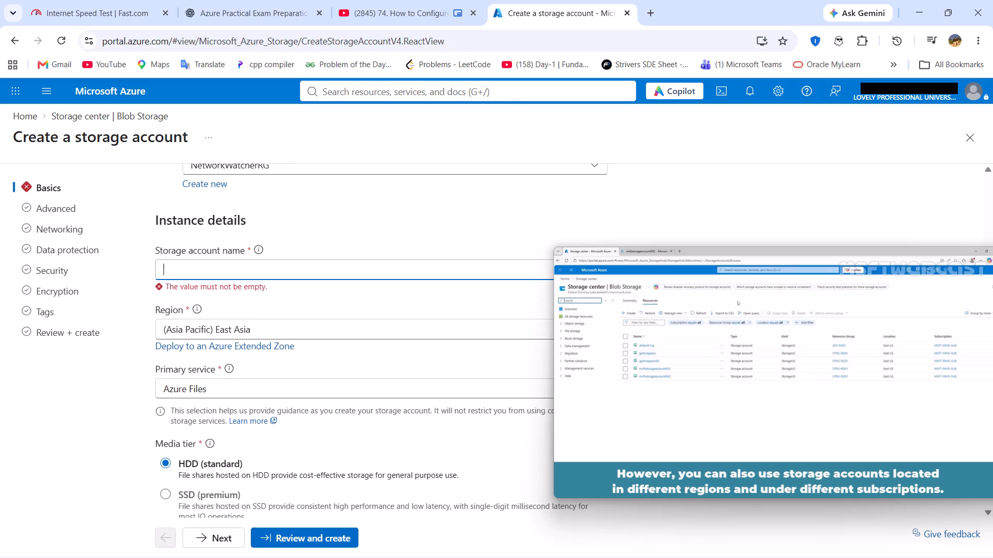
type("moto")
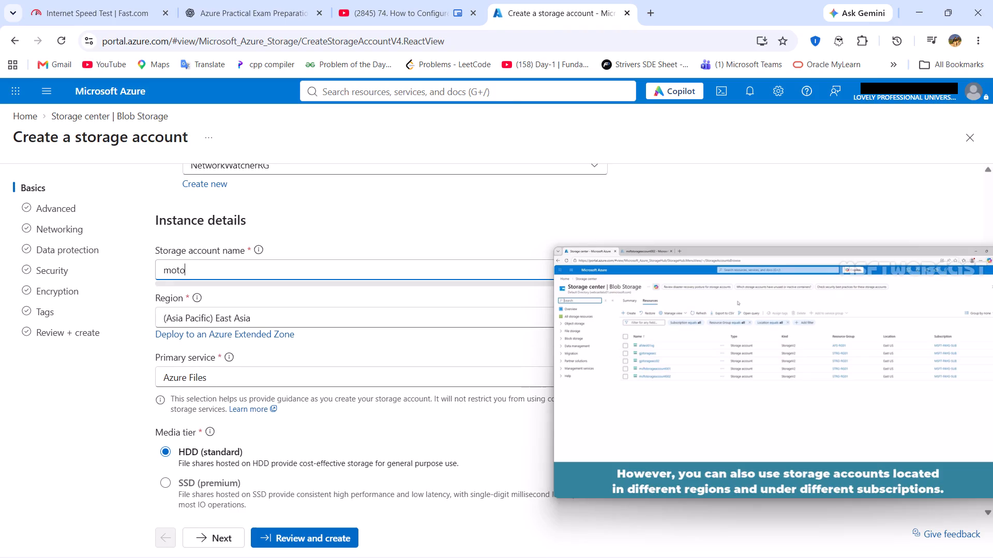
type("s-")
key("BackSpace")
type("torag")
type("22")
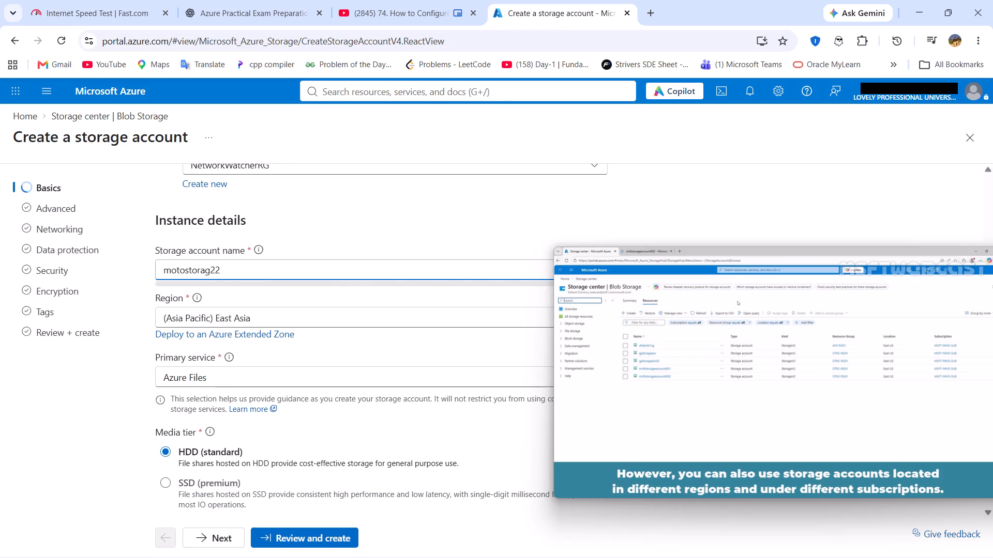
Look over all the Basics settings of the storage account, from the subscription down to the redundancy.
scroll(266, 266, "up", 1)
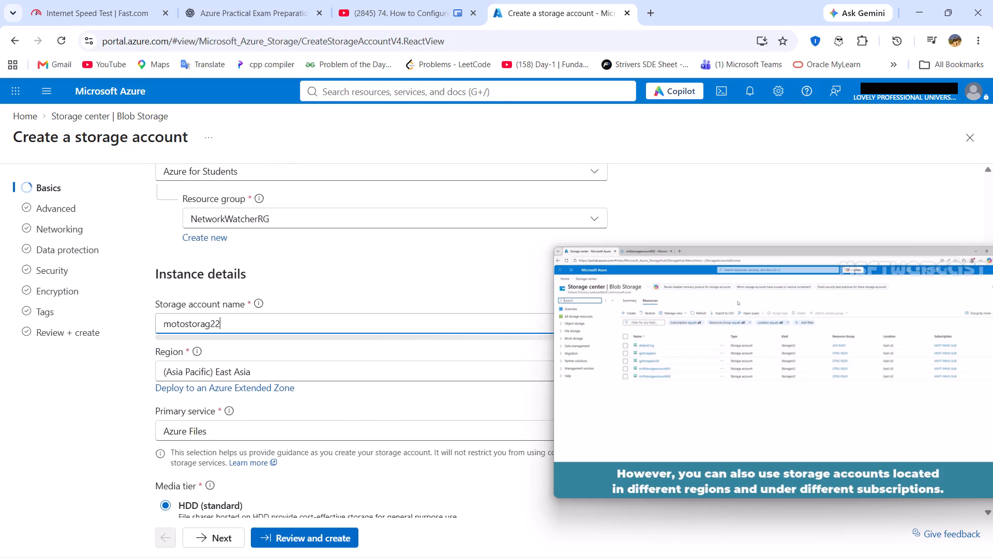
scroll(266, 266, "up", 1)
scroll(308, 379, "down", 6)
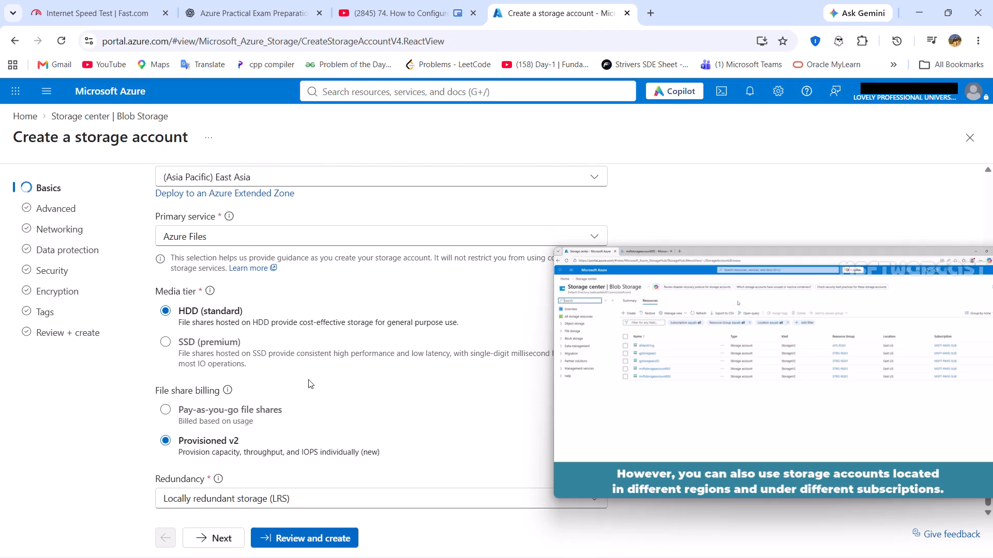
scroll(308, 379, "down", 4)
scroll(308, 379, "up", 6)
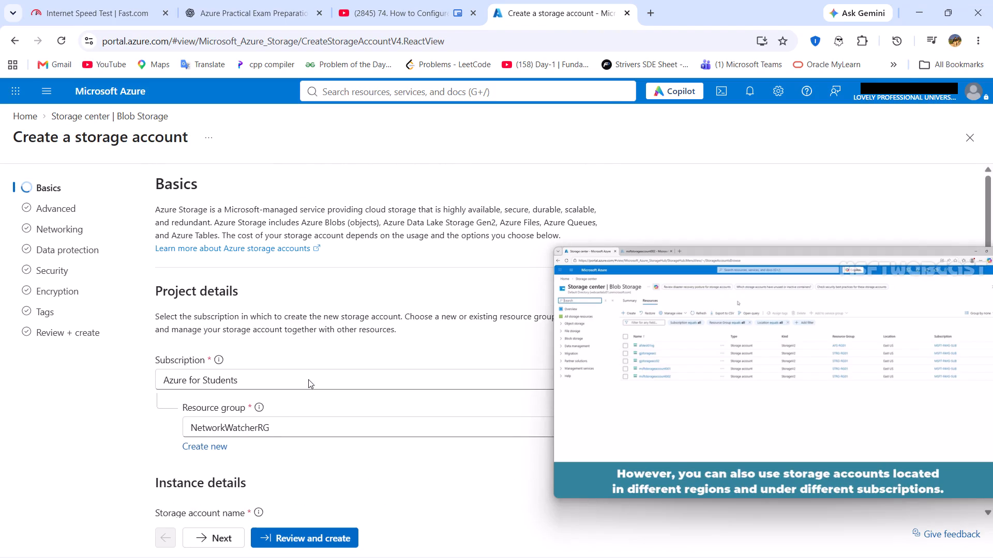
scroll(308, 379, "down", 7)
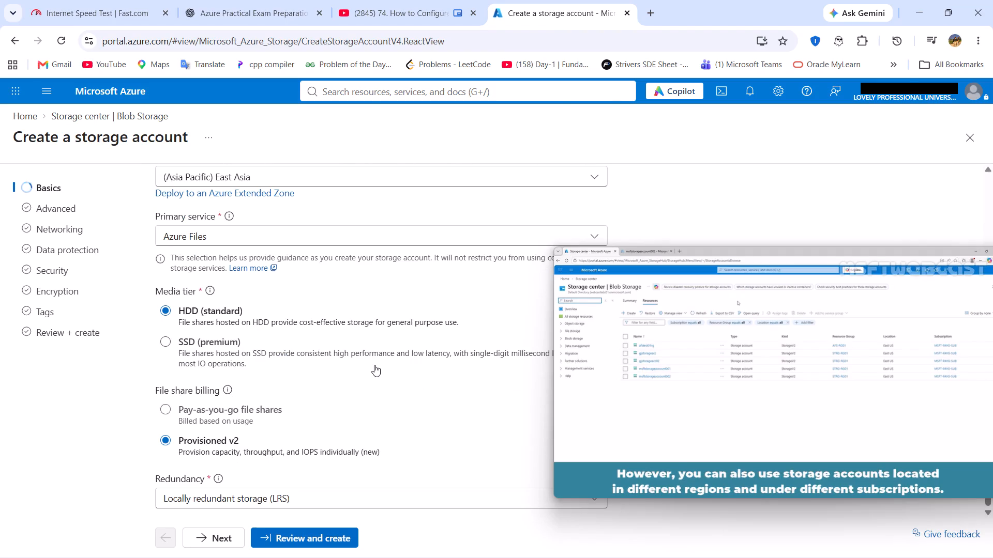
scroll(298, 423, "up", 5)
scroll(298, 423, "down", 2)
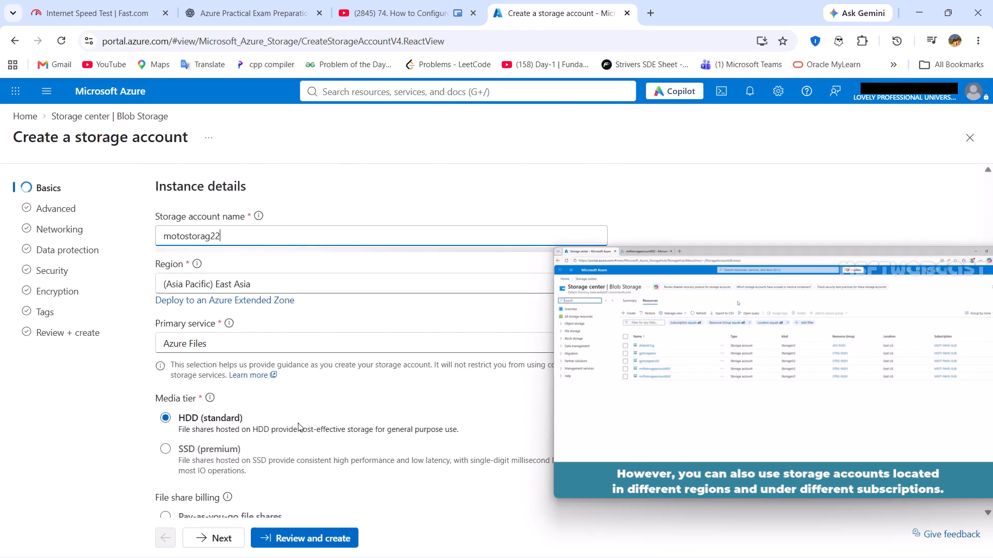
scroll(298, 423, "down", 1)
scroll(343, 394, "up", 3)
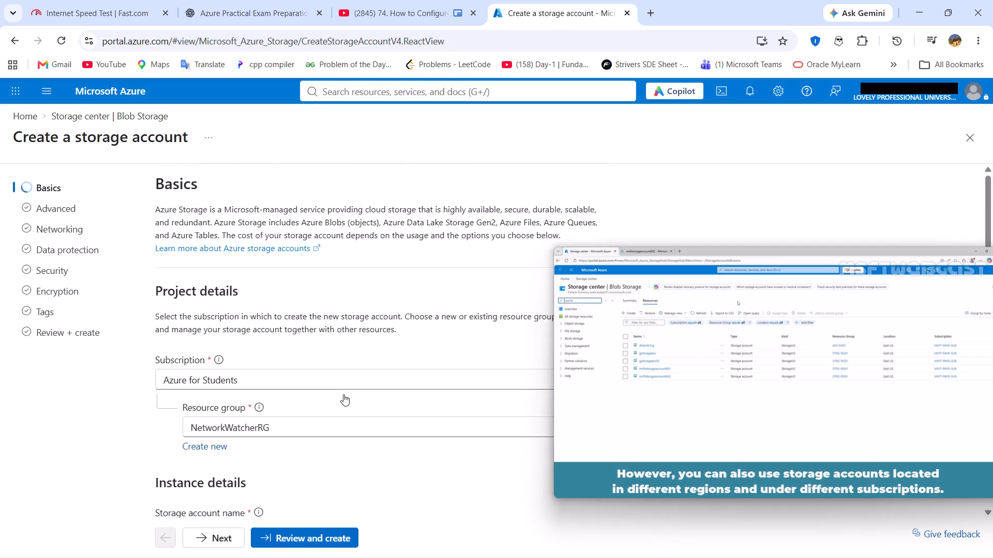
Check the resource groups available for the storage account, keep NetworkWatcherRG, and re-examine the project and instance details.
scroll(343, 394, "down", 1)
left_click(356, 298)
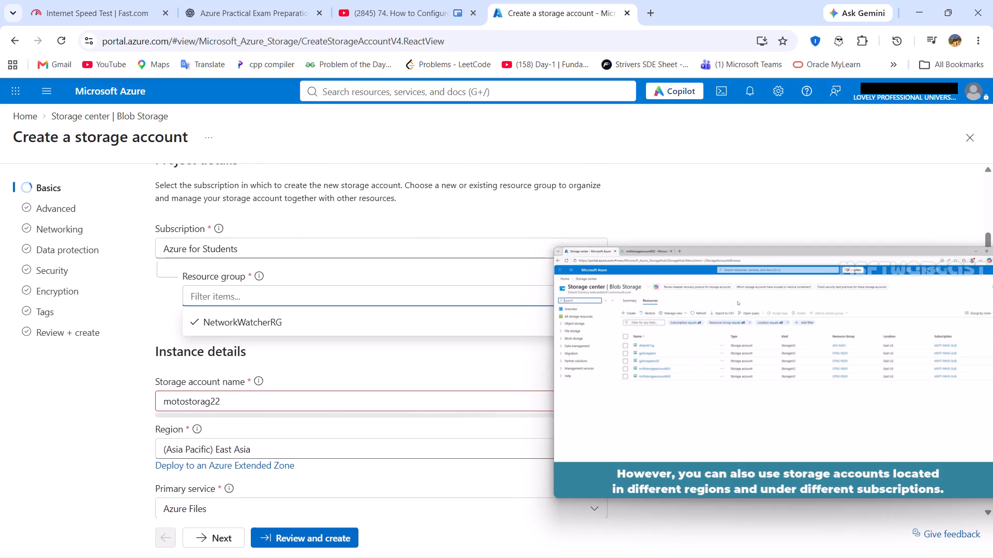
left_click(319, 398)
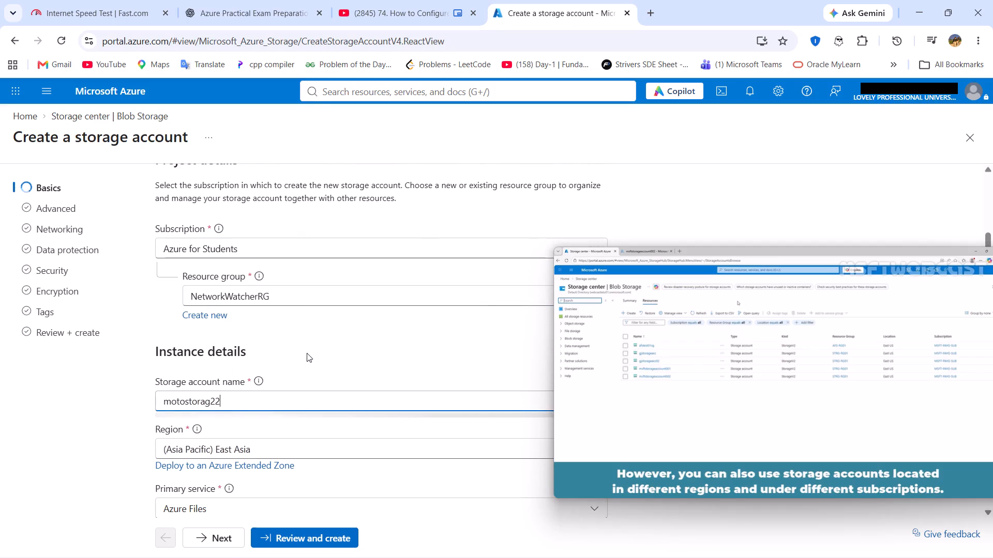
scroll(307, 353, "up", 2)
scroll(370, 281, "up", 2)
scroll(302, 407, "down", 1)
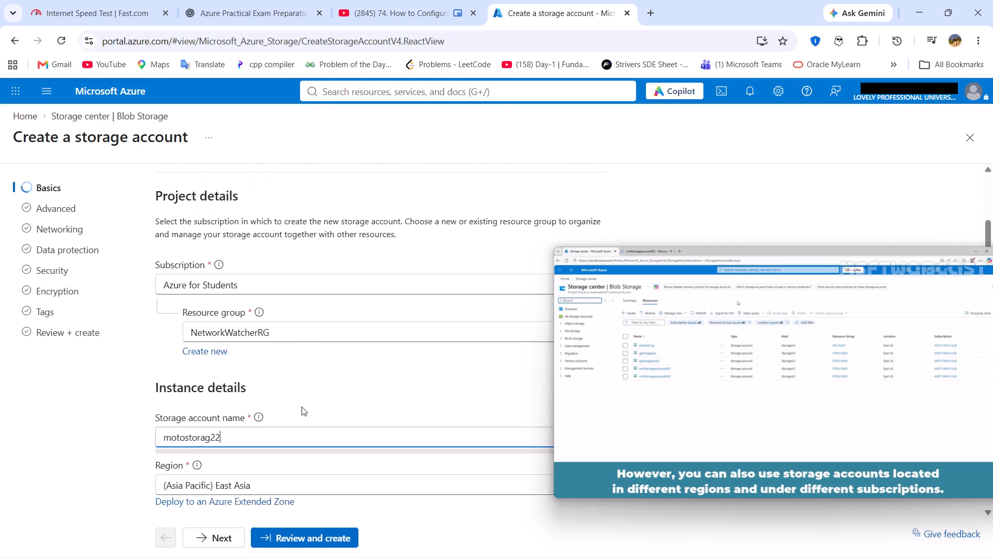
scroll(302, 407, "down", 2)
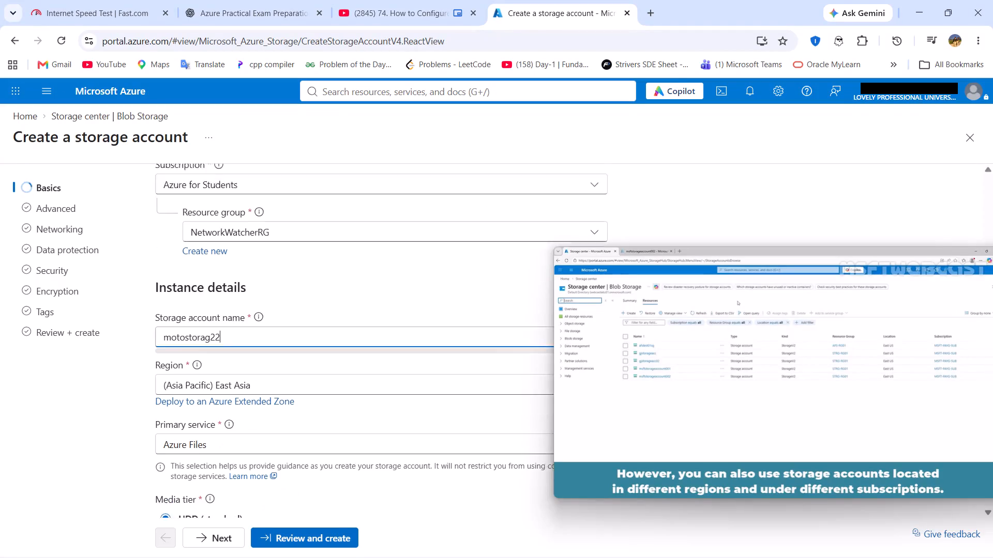
Change the storage account name to motostoragw29.
scroll(277, 419, "down", 1)
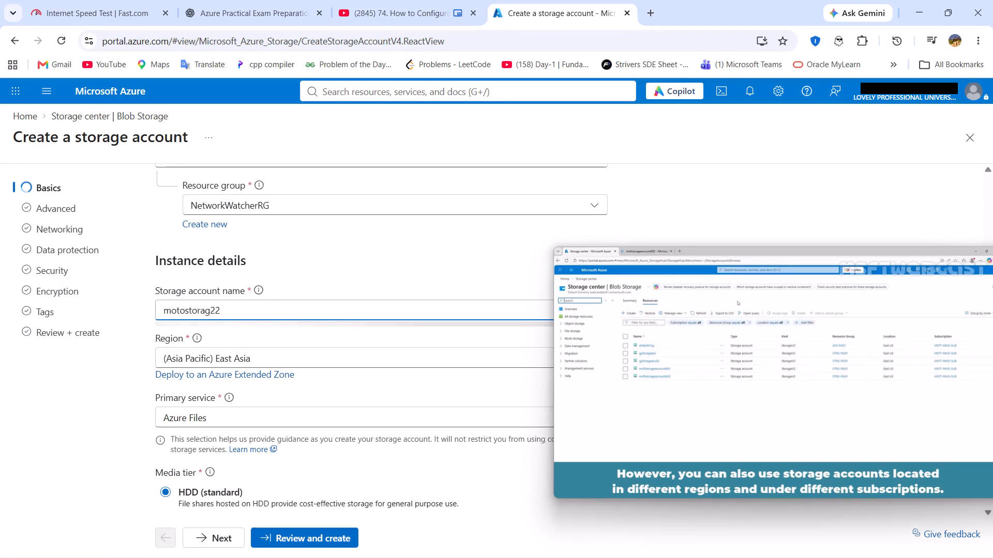
key("BackSpace")
key("BackSpace")
type("w22")
key("BackSpace")
key("9")
Review the configured settings of storage account motostoragw29 and create it in the NetworkWatcherRG resource group.
scroll(415, 310, "down", 2)
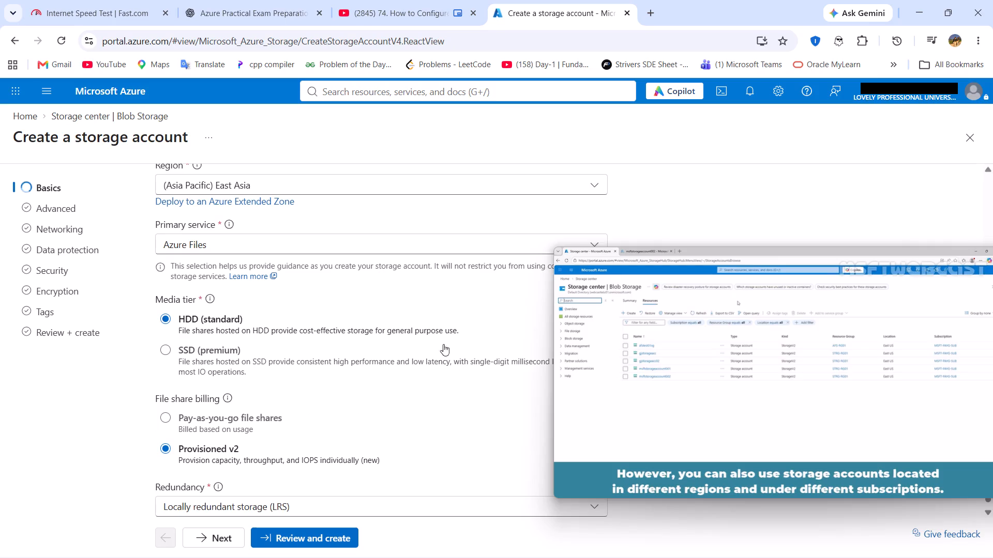
scroll(382, 258, "up", 2)
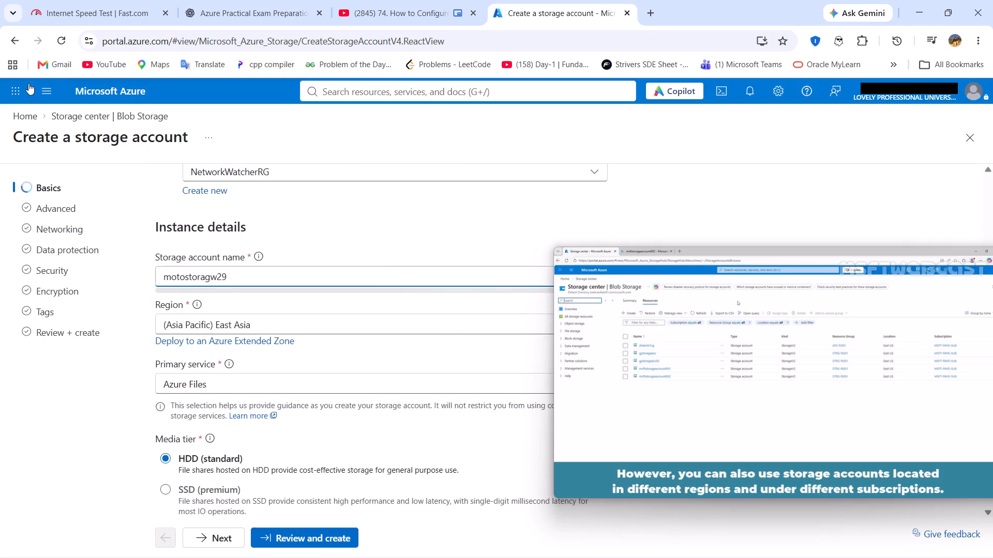
scroll(200, 351, "down", 6)
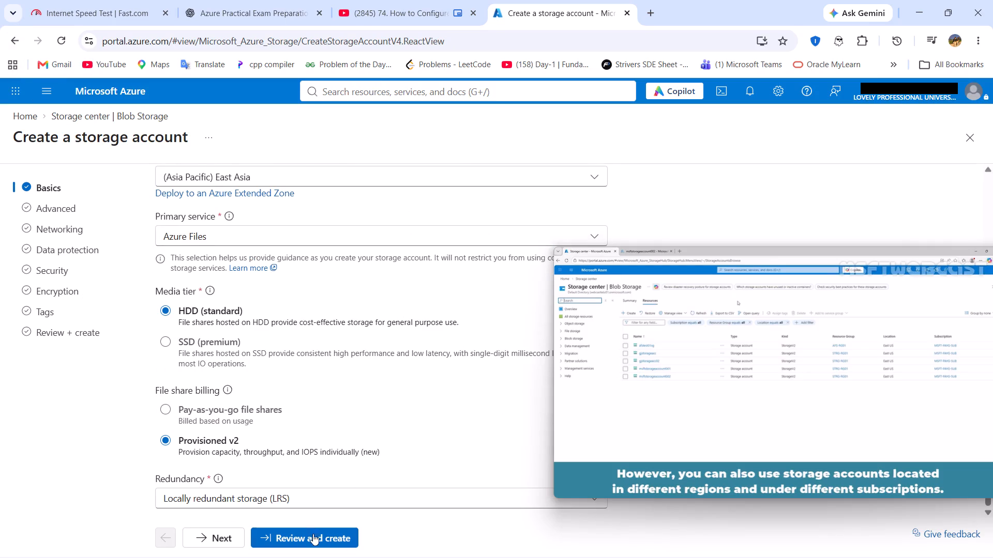
left_click(315, 537)
scroll(297, 432, "up", 6)
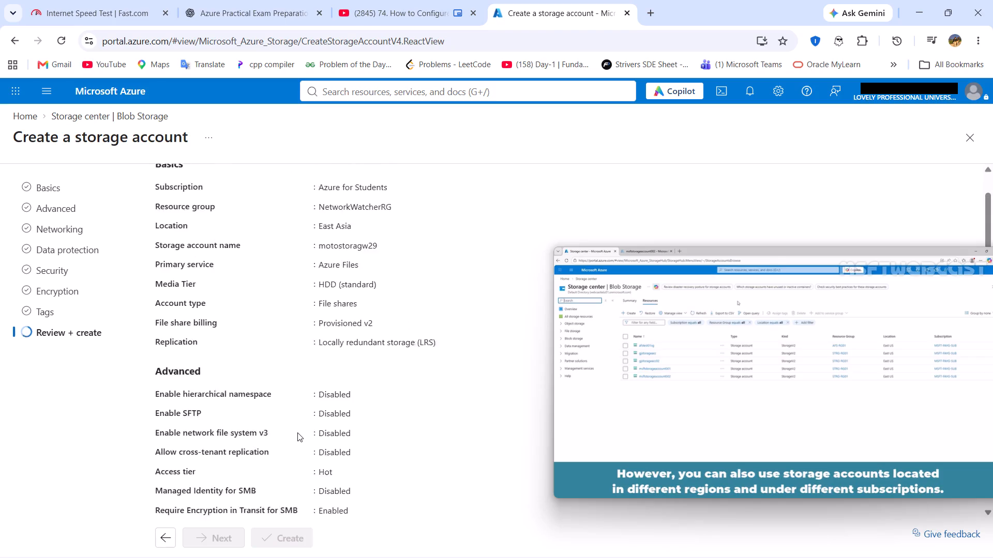
scroll(297, 432, "up", 3)
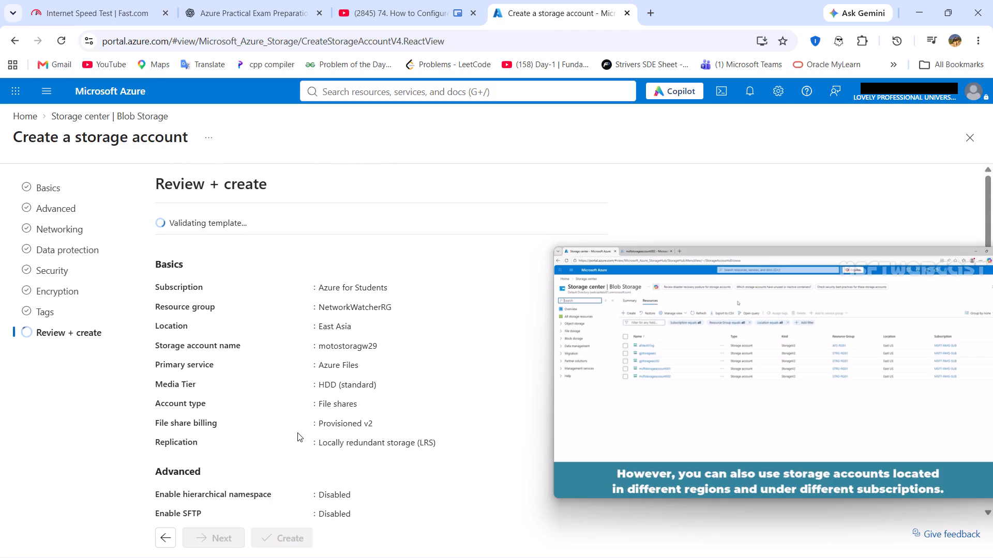
scroll(373, 416, "down", 5)
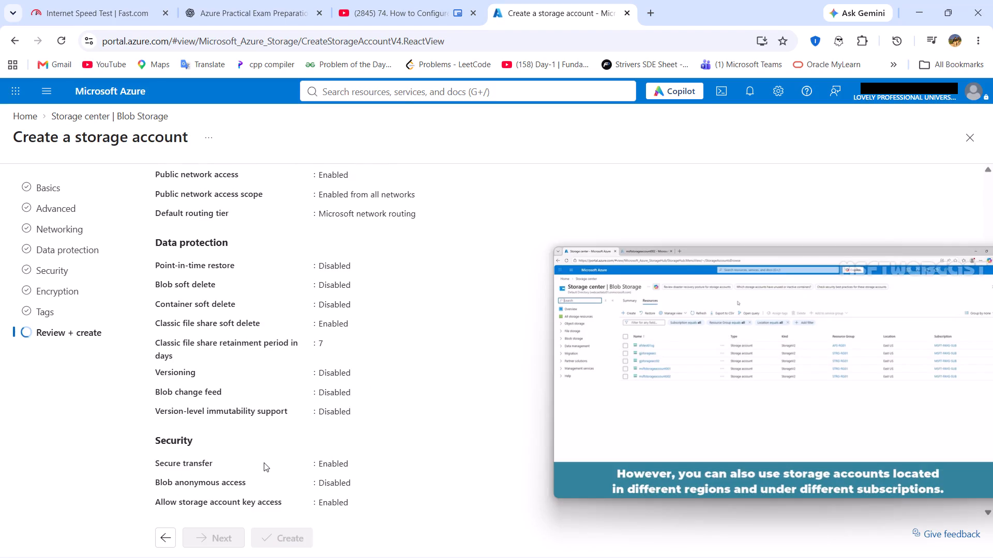
scroll(264, 462, "down", 10)
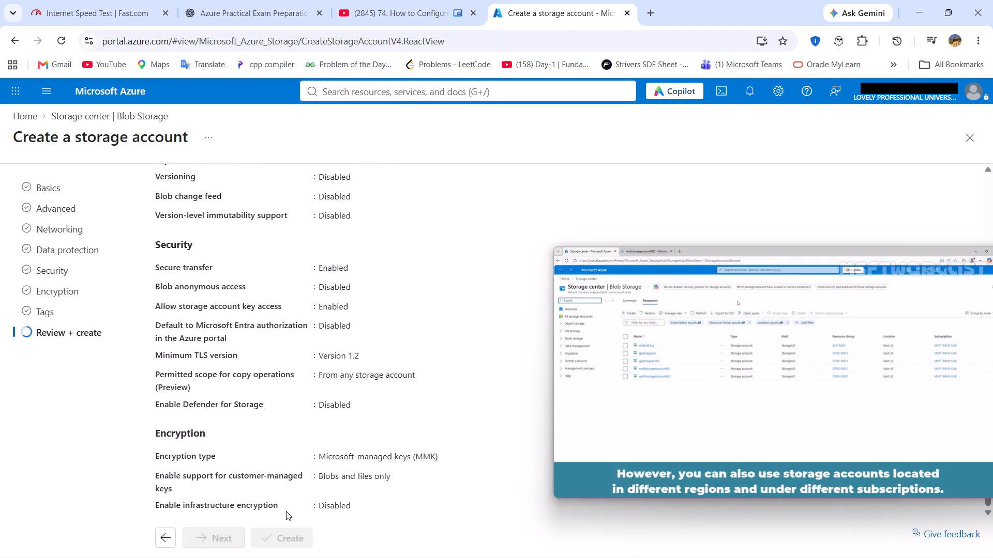
left_click(293, 534)
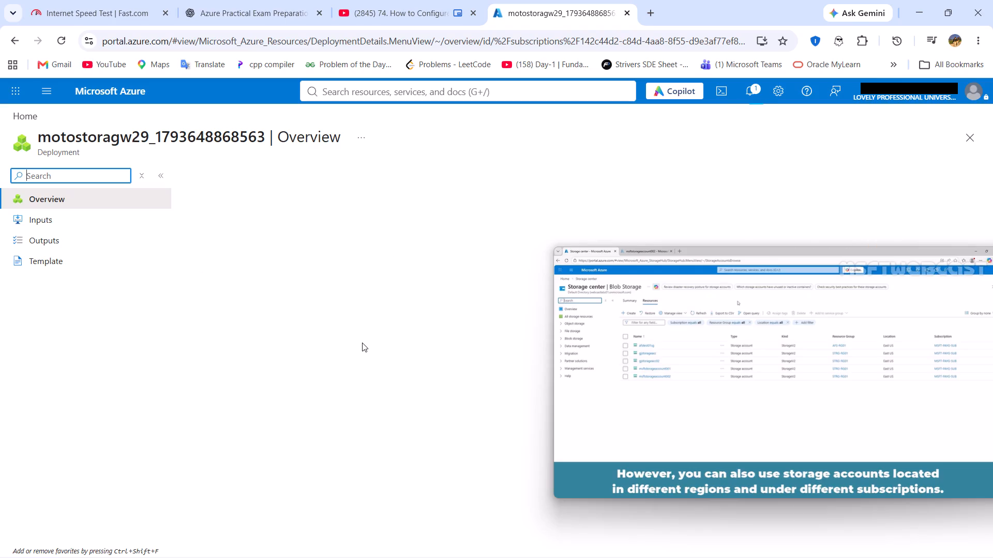
Search the portal for storage and open the Storage accounts list.
scroll(362, 343, "down", 1)
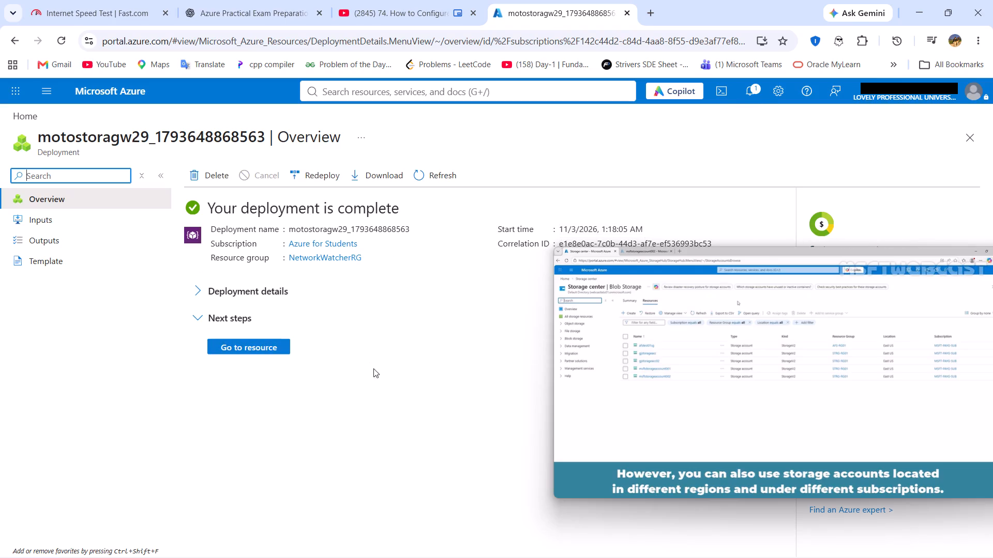
left_click(408, 92)
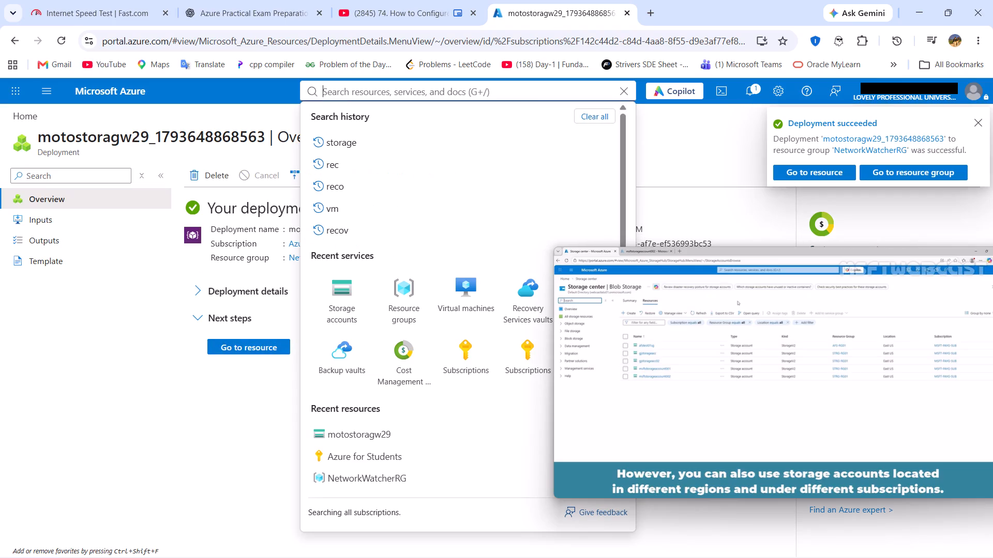
type("storage")
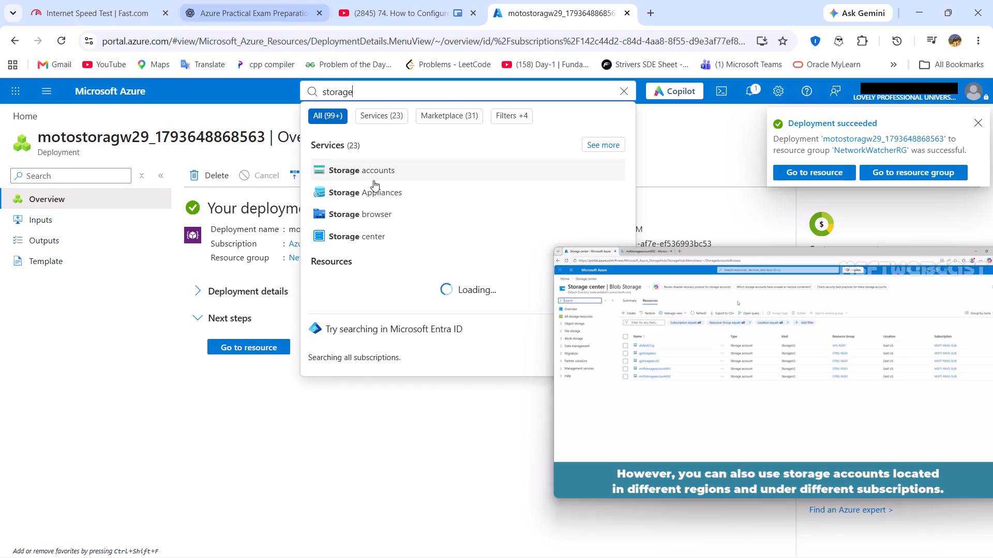
left_click(372, 172)
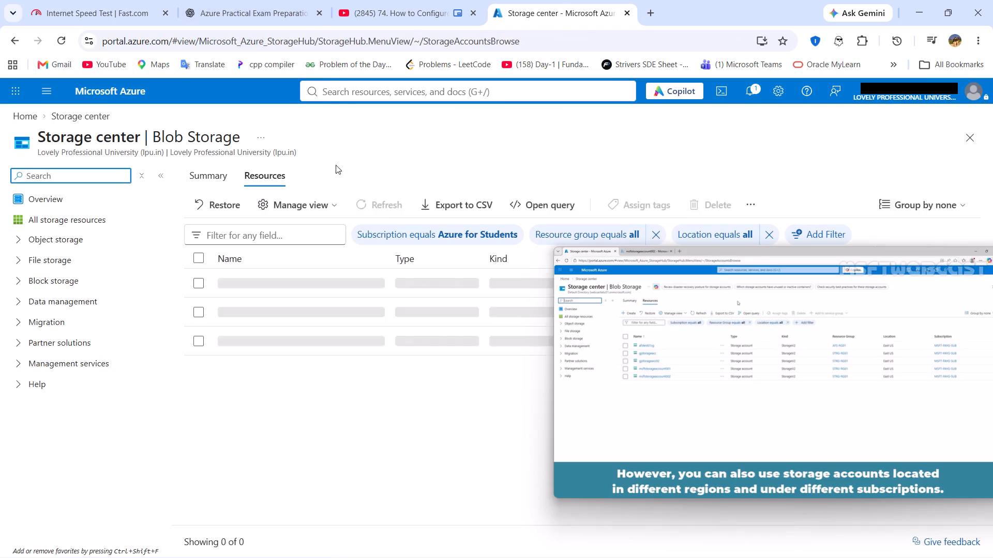
scroll(317, 335, "up", 2)
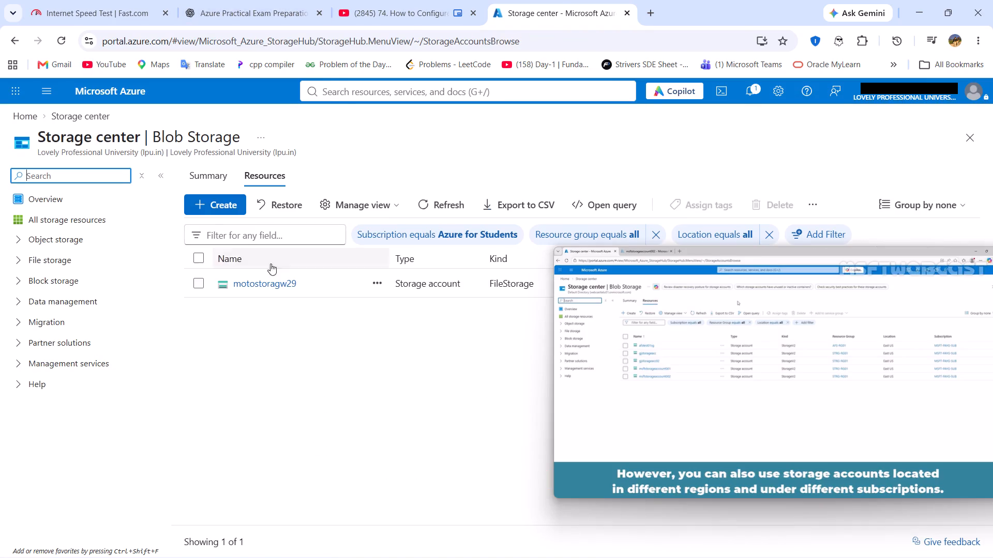
Copy the existing storage account's name, start a second storage account, and name it motostoragw30 based on the copied name.
left_click_drag(311, 288, 240, 280)
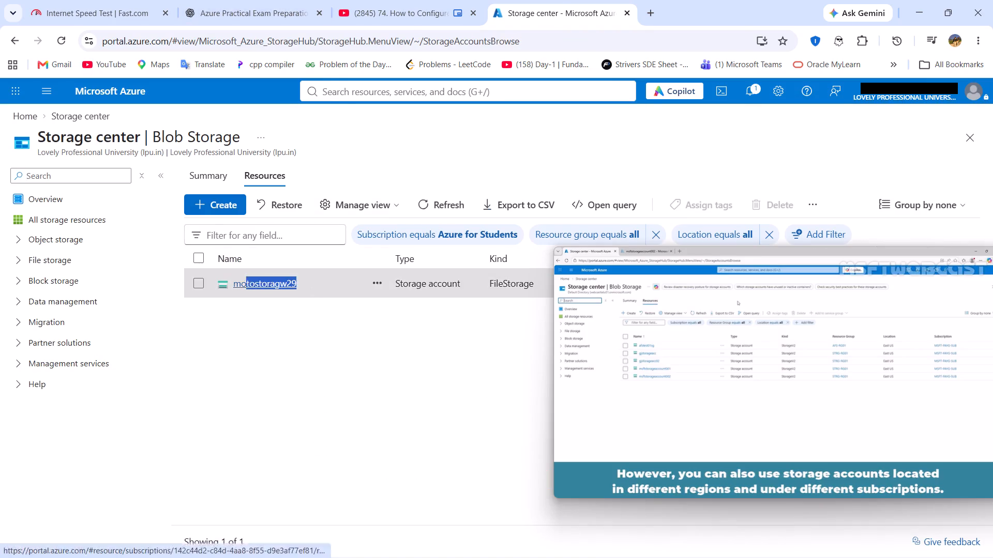
left_click_drag(240, 280, 235, 280)
key("ctrl+c")
left_click(224, 207)
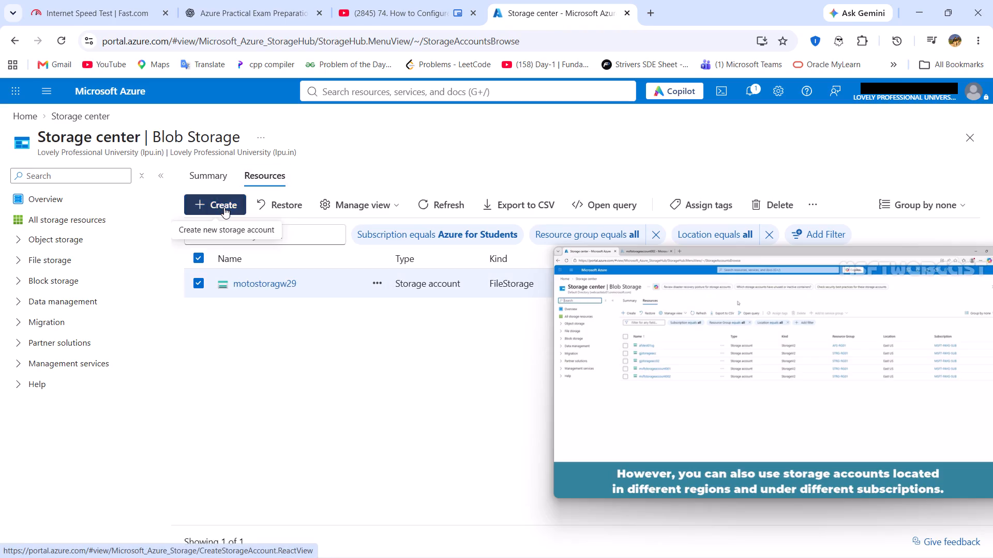
scroll(260, 348, "down", 1)
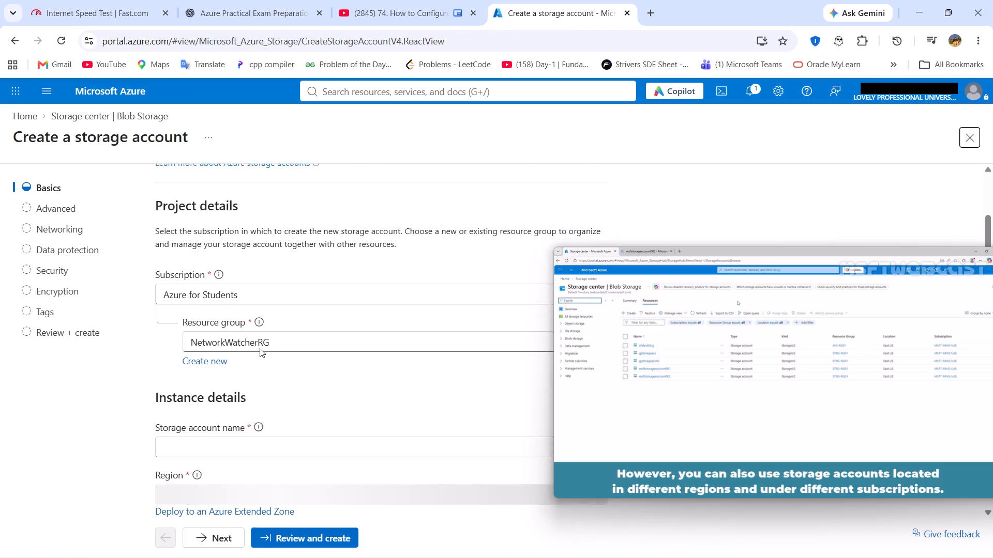
scroll(251, 427, "down", 1)
left_click(269, 416)
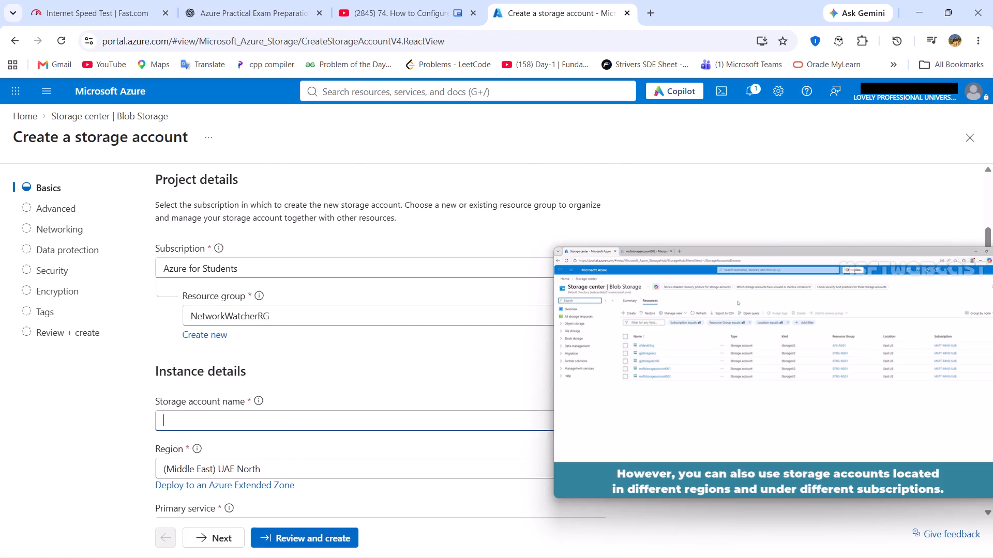
key("ctrl+v")
key("BackSpace")
key("BackSpace")
type("30")
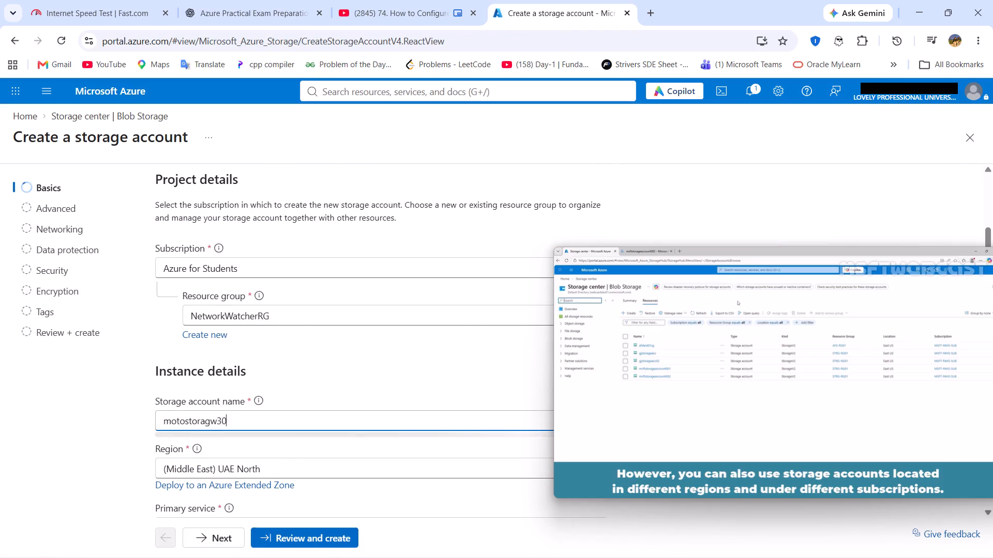
Move the floating tutorial video clear of the form's fields and set the new storage account's region to (Asia Pacific) East Asia.
scroll(269, 416, "down", 1)
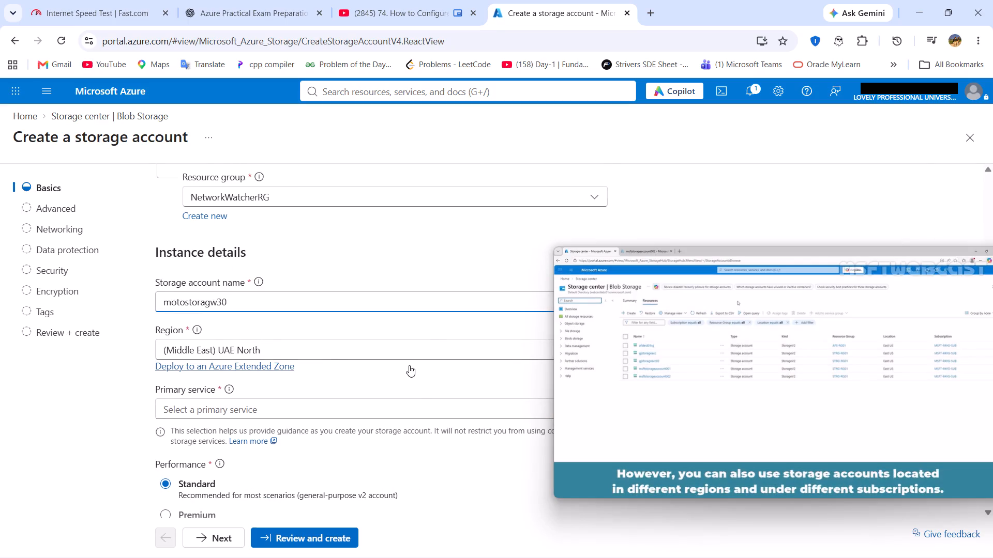
left_click(387, 349)
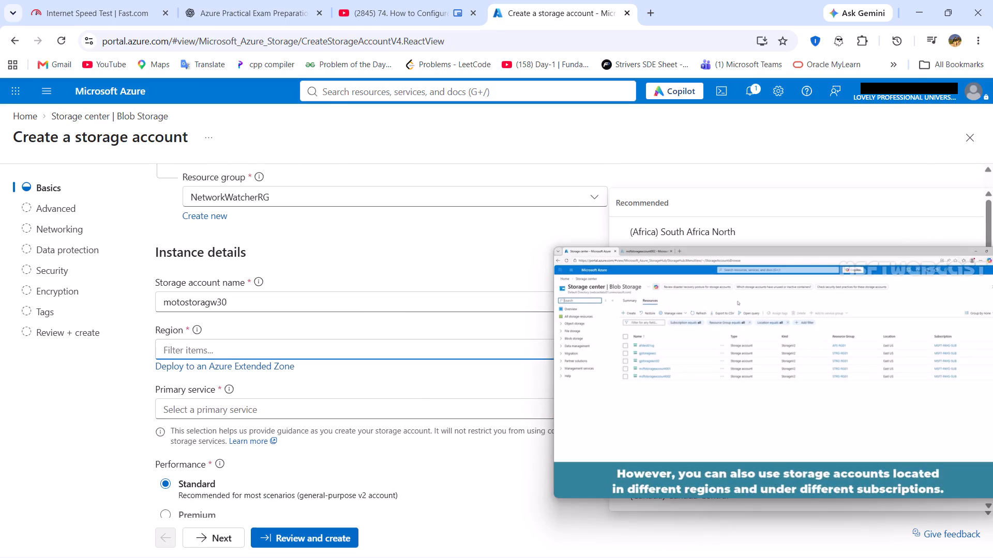
left_click_drag(685, 300, 438, 373)
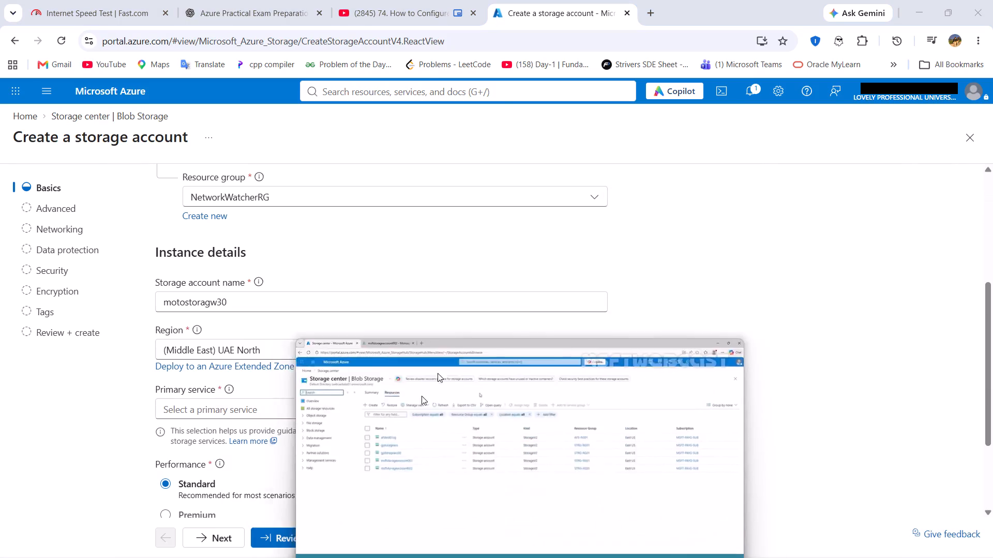
left_click_drag(438, 373, 659, 10)
scroll(342, 328, "up", 1)
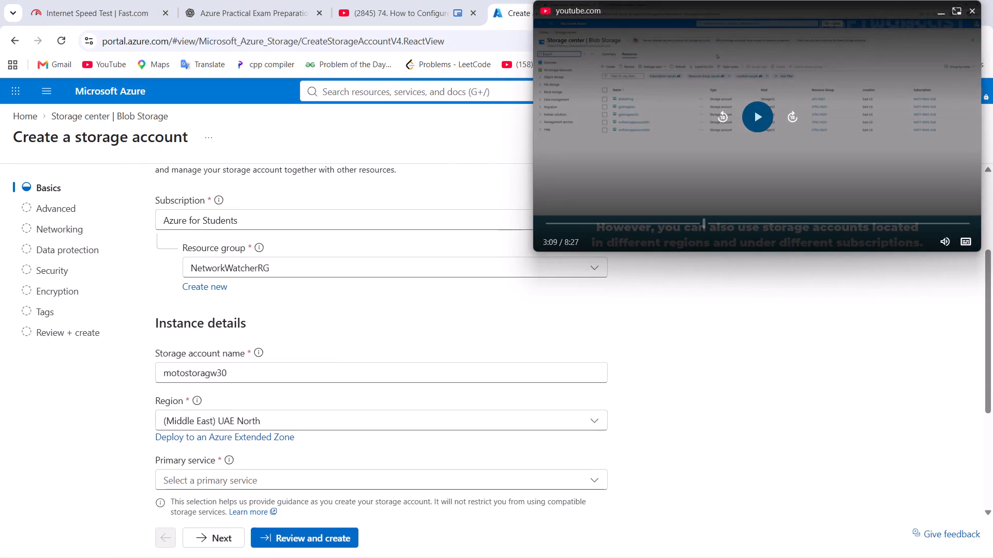
left_click(413, 426)
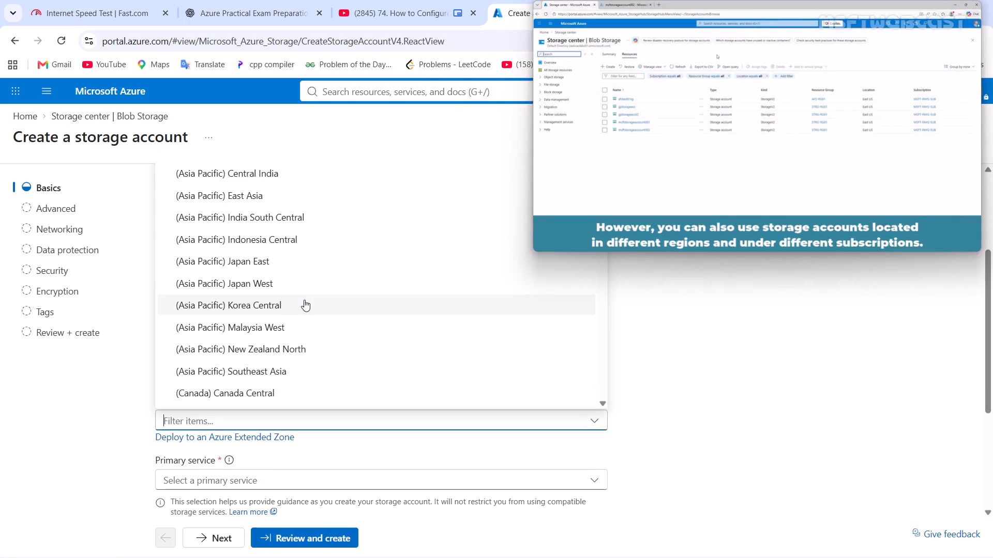
scroll(304, 300, "up", 1)
left_click(274, 203)
Set the redundancy of the new storage account to Locally redundant storage (LRS) and look over the Basics settings.
scroll(268, 361, "down", 1)
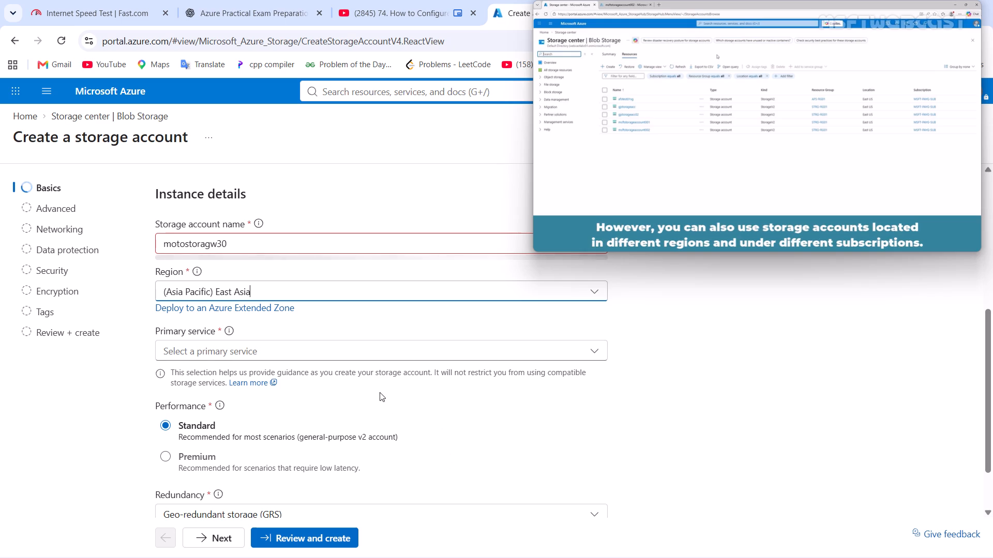
scroll(429, 446, "down", 1)
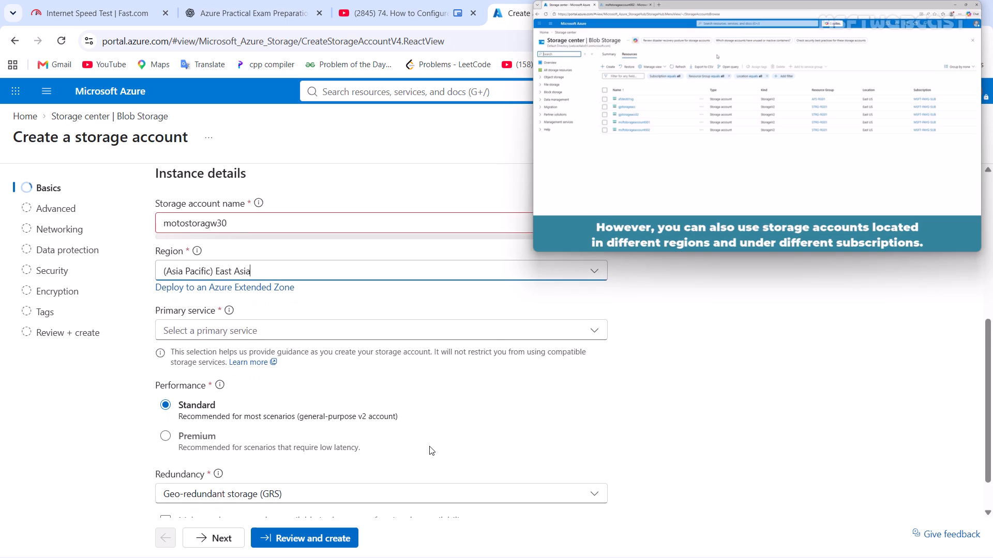
scroll(429, 446, "down", 1)
left_click(394, 442)
left_click(340, 267)
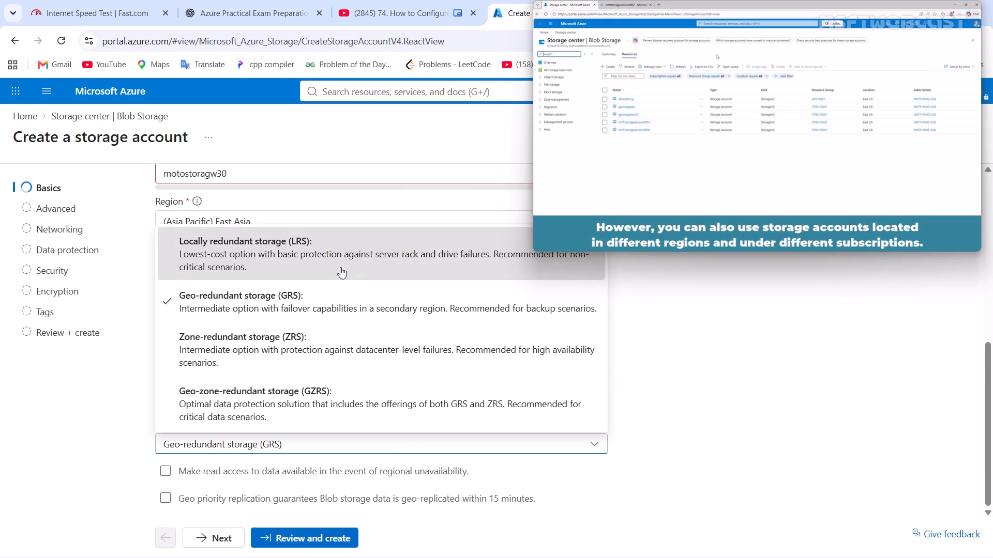
scroll(295, 338, "up", 1)
scroll(325, 411, "down", 2)
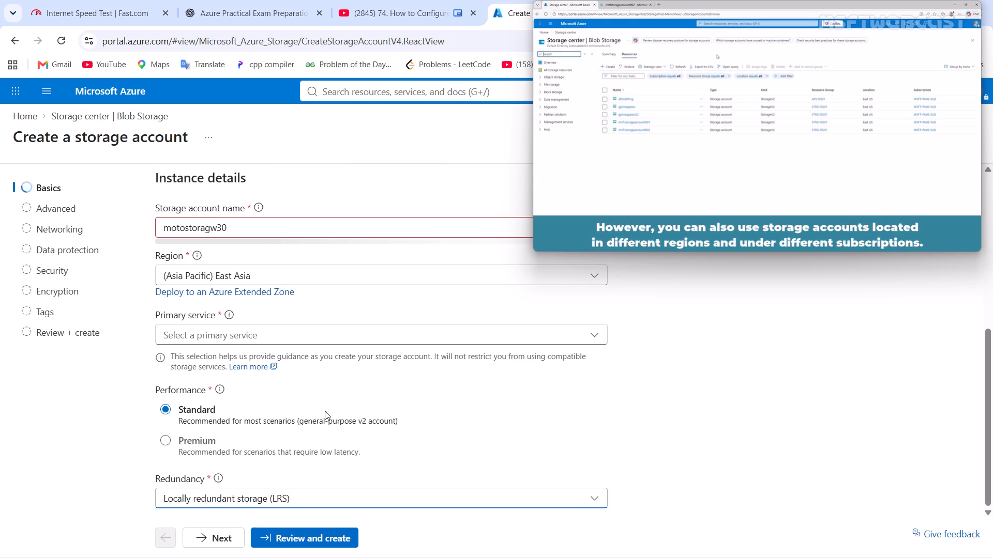
scroll(325, 411, "down", 1)
scroll(255, 448, "up", 3)
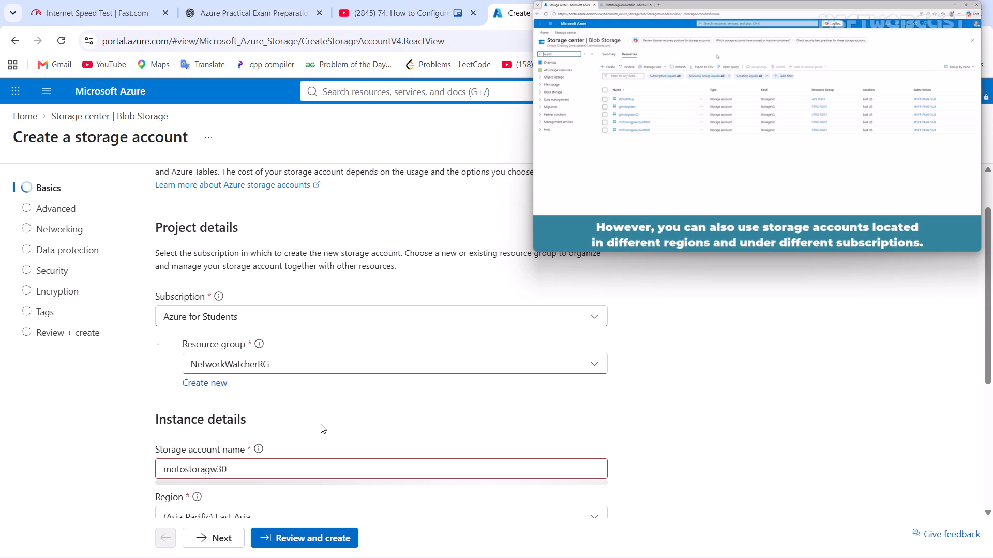
Resume playback of the Object Replication tutorial video.
left_click(753, 118)
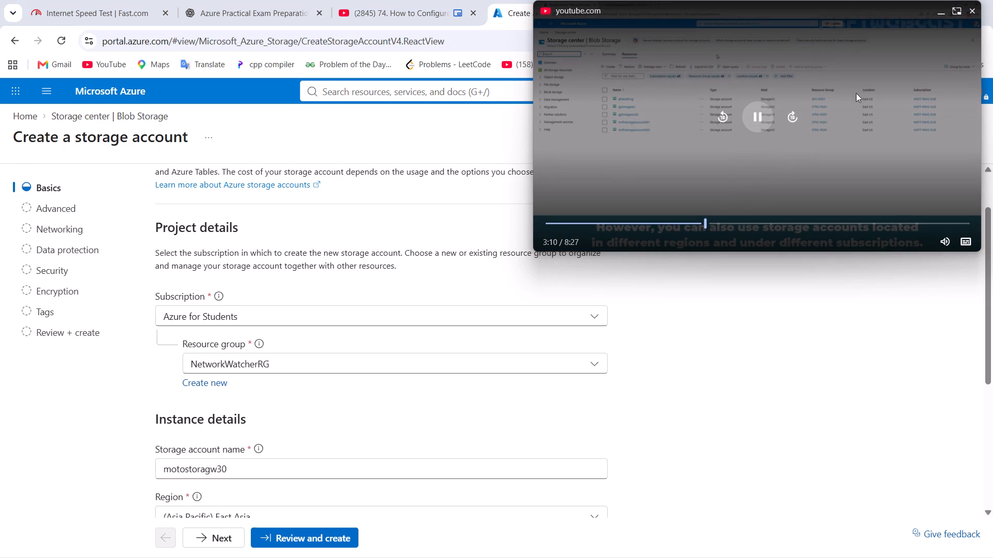
Check the Review + create summary for motostoragw30 and return to the Basics settings.
scroll(355, 462, "down", 6)
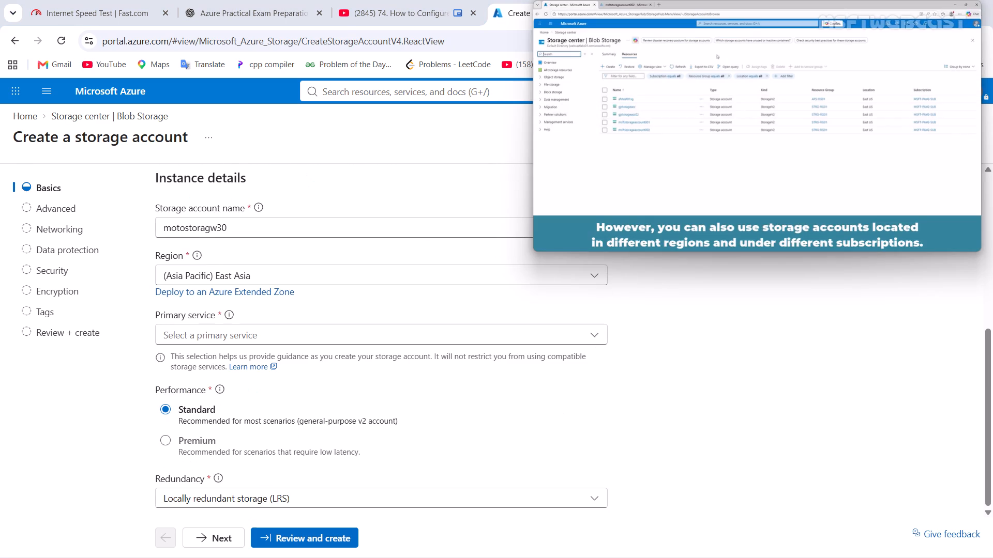
left_click(318, 535)
scroll(277, 383, "up", 4)
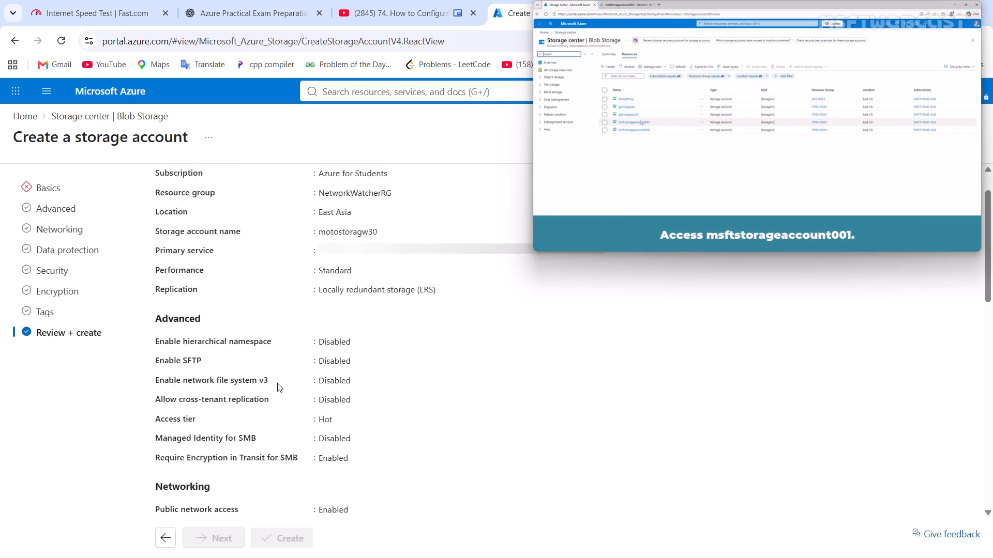
scroll(259, 443, "down", 6)
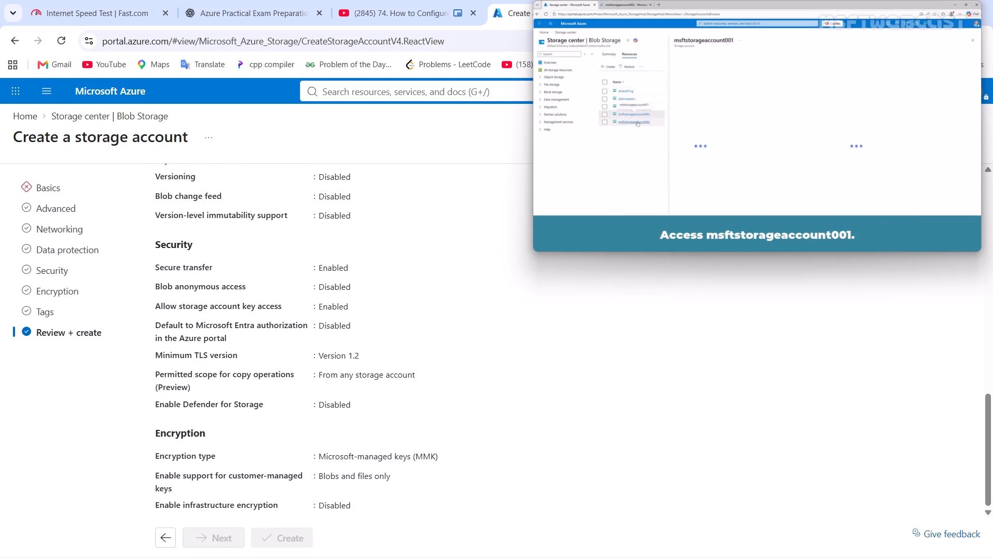
left_click(39, 184)
scroll(390, 251, "up", 7)
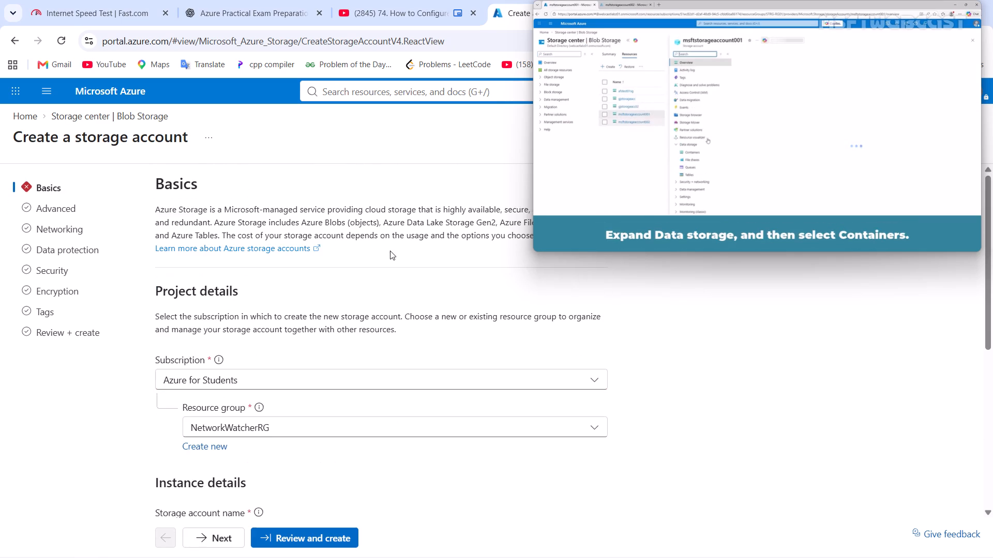
Set the primary service of motostoragw30 to Azure Files and proceed to the Review + create summary.
scroll(363, 375, "down", 2)
left_click(360, 389)
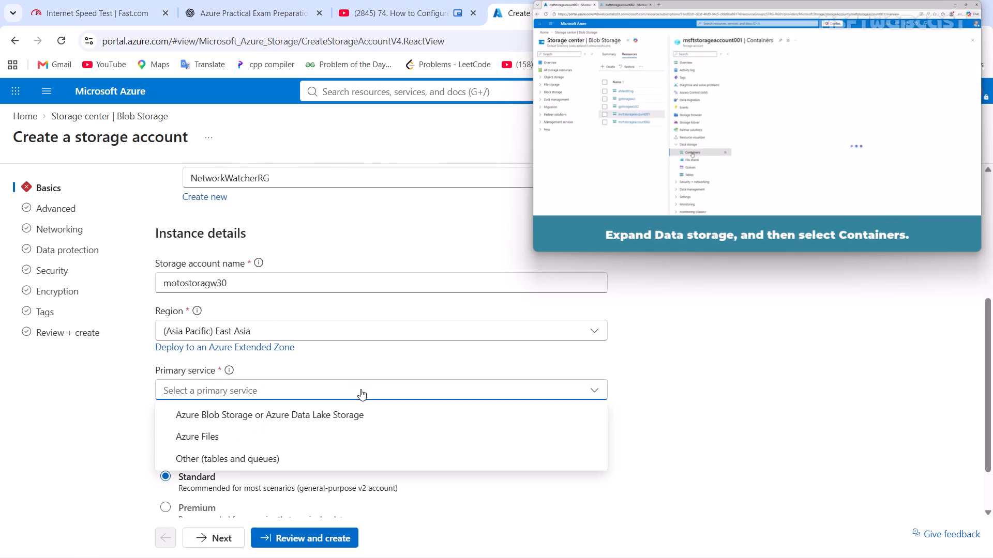
left_click(313, 428)
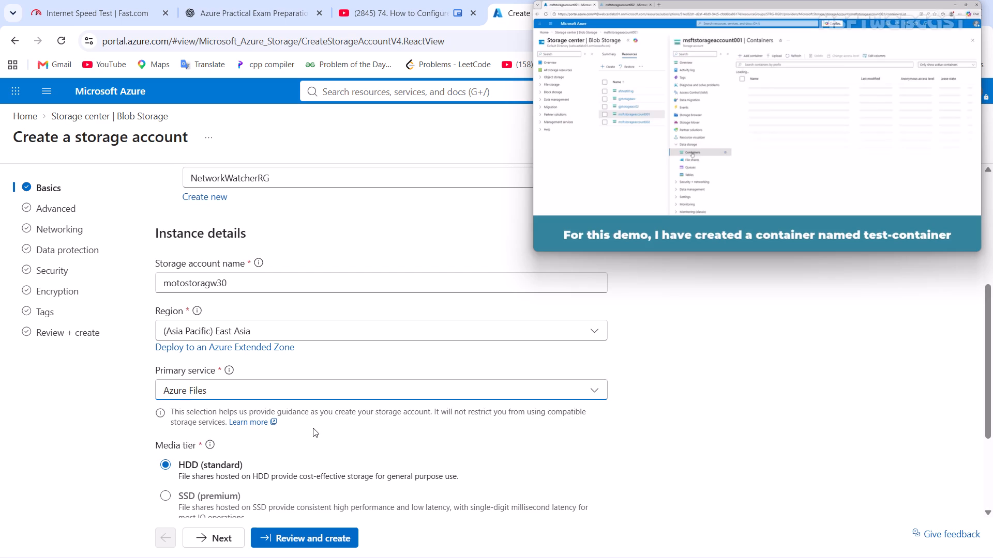
scroll(313, 428, "down", 8)
left_click(324, 537)
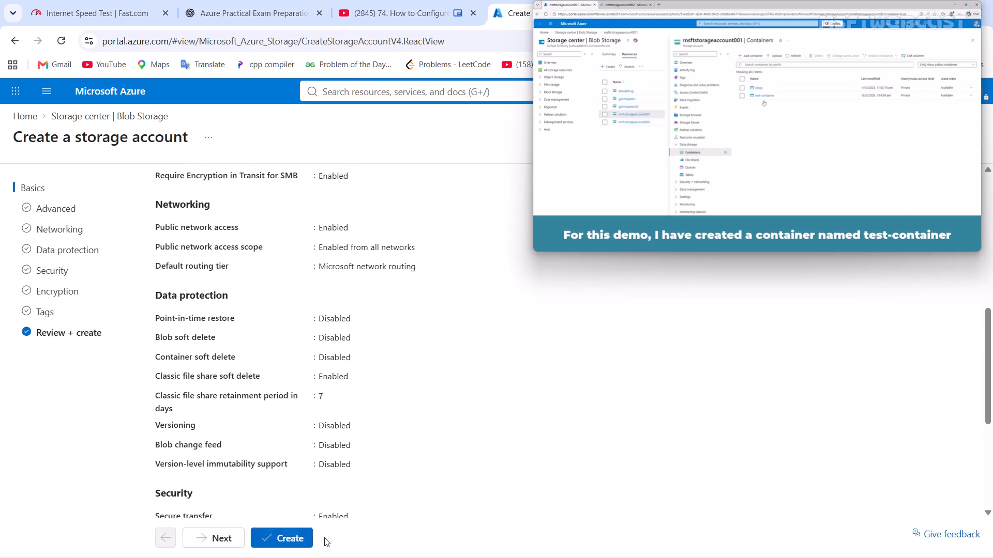
Pause the tutorial video, read through the rest of the review summary, and move the floating video lower.
left_click(756, 120)
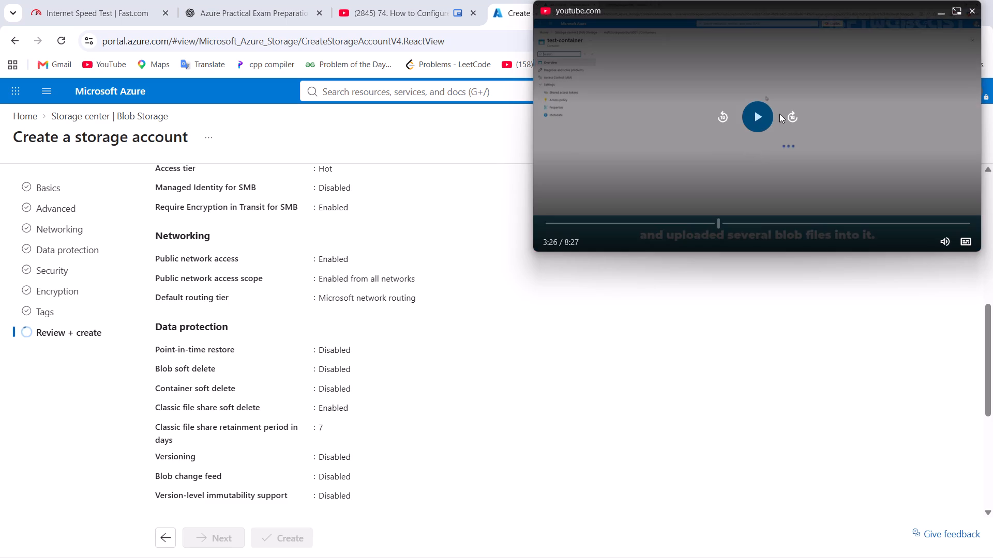
left_click_drag(754, 122, 396, 502)
scroll(447, 387, "down", 2)
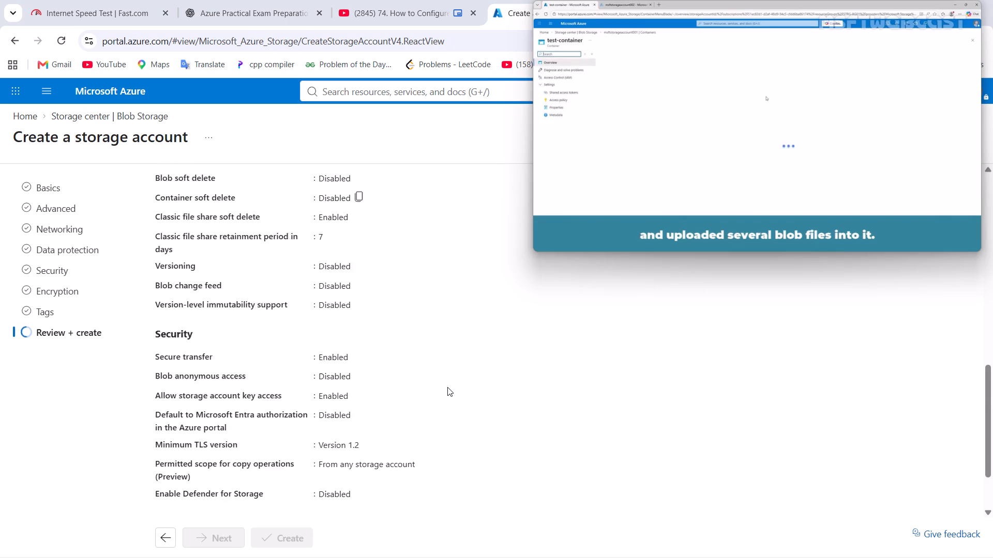
scroll(447, 387, "down", 8)
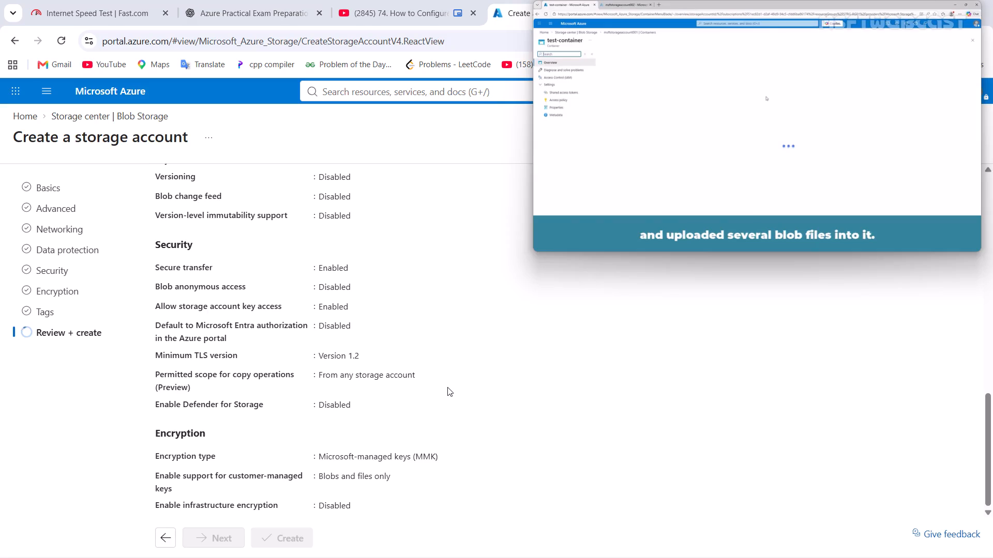
left_click_drag(562, 166, 530, 295)
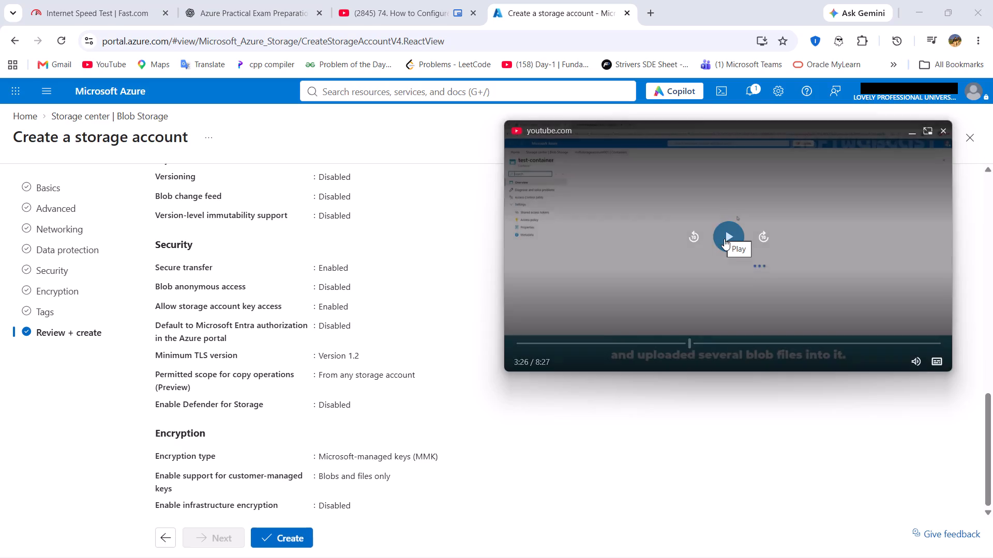
Resume the Object Replication tutorial and rewind it to replay the part about choosing storage accounts.
left_click(731, 235)
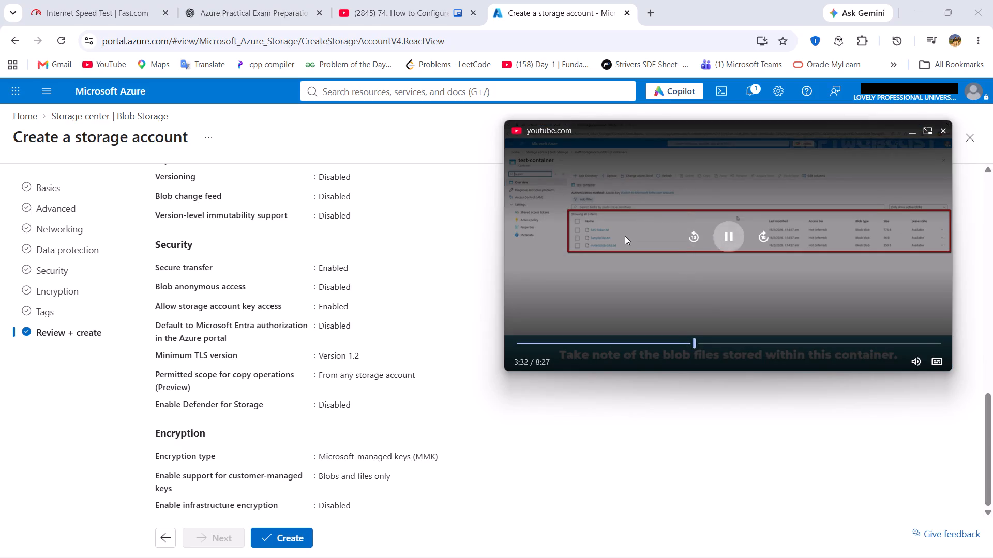
left_click(696, 234)
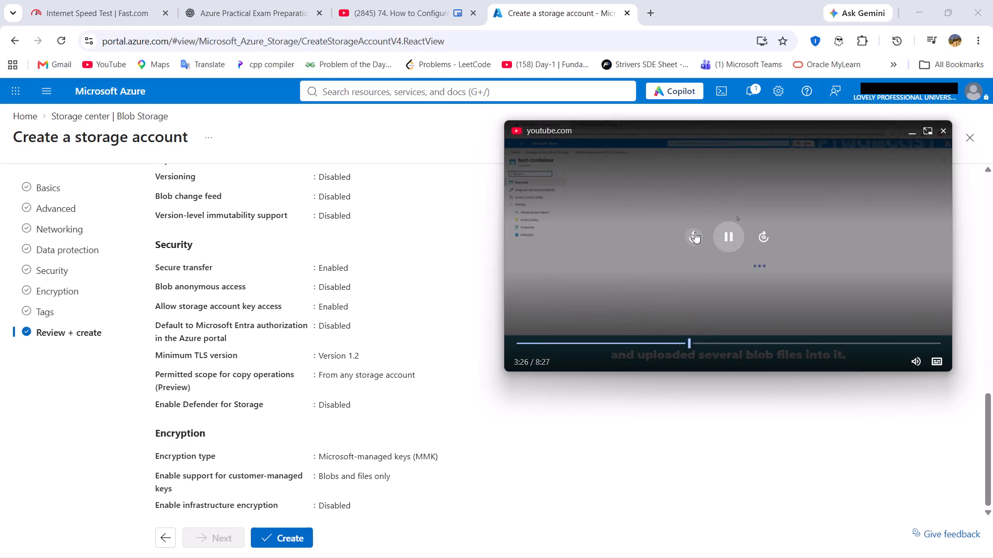
left_click(695, 232)
left_click(695, 232)
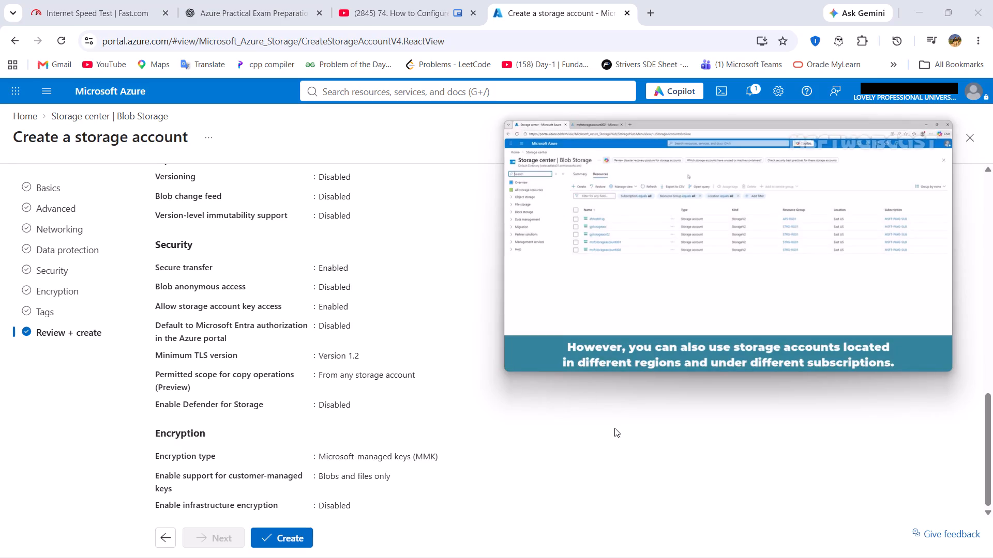
Create the motostoragw30 storage account with the reviewed settings.
left_click(285, 538)
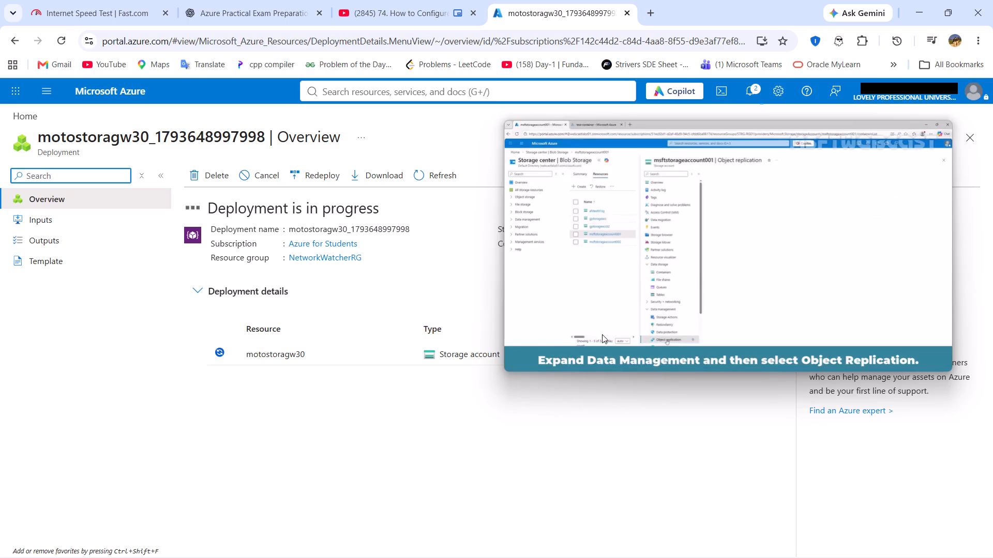
Play the tutorial up to the Create replication rules page and pause it there.
left_click(732, 243)
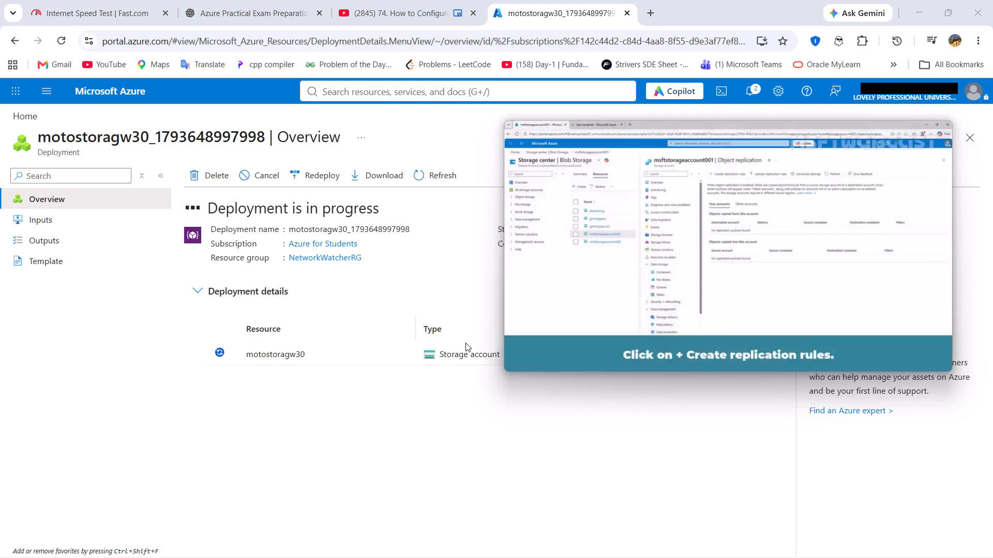
left_click(727, 235)
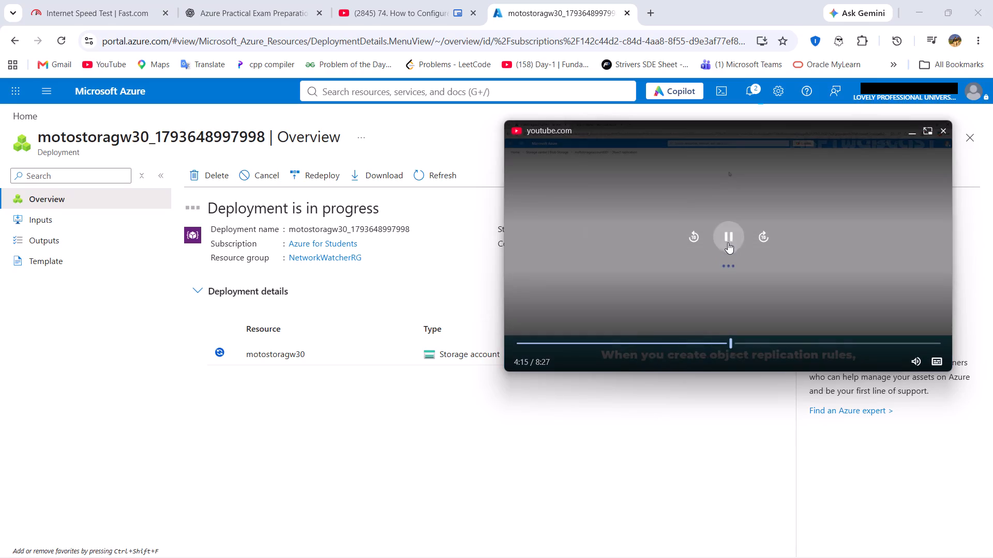
left_click(728, 240)
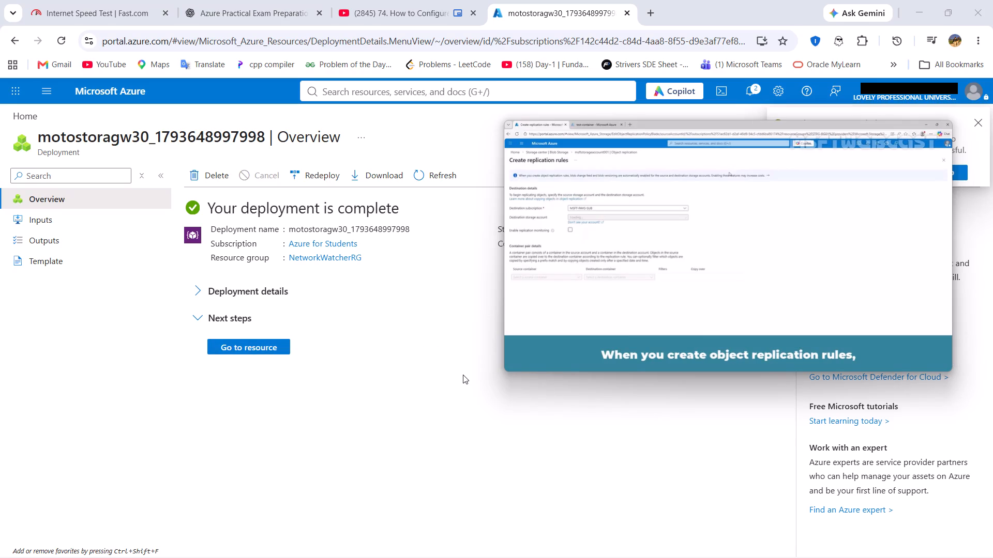
Open the deployed motostoragw30 resource, look over its Overview page, and shrink the floating video to uncover the details.
left_click(252, 349)
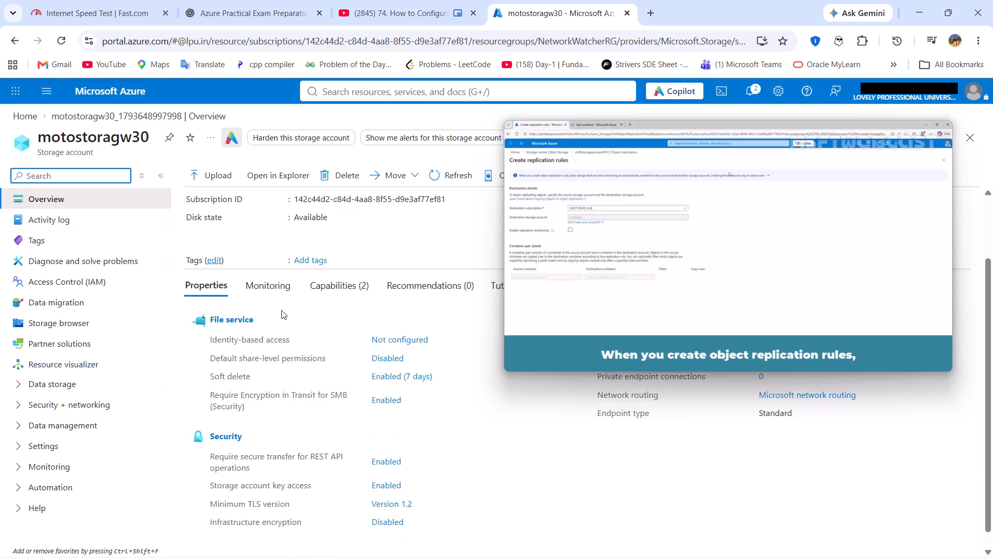
scroll(299, 374, "down", 2)
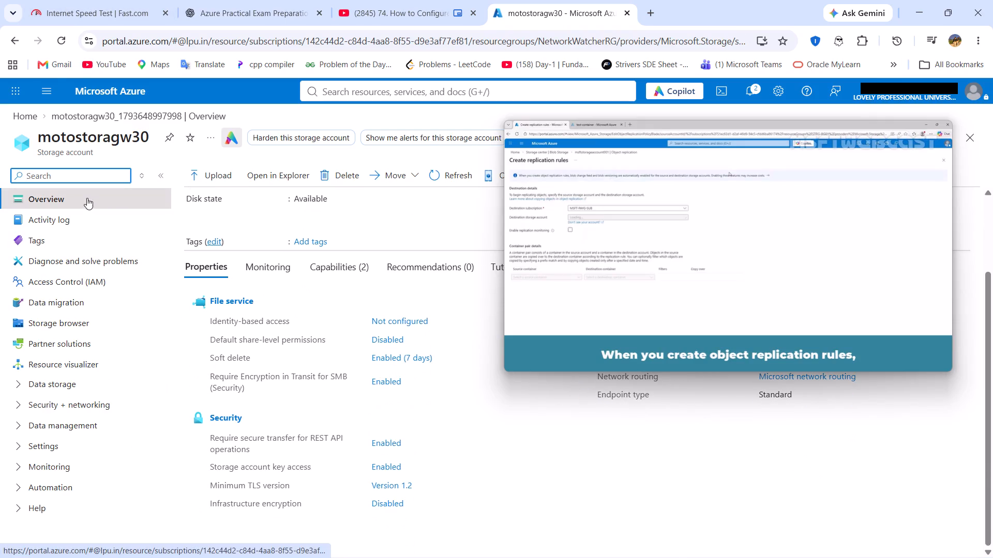
left_click(87, 198)
scroll(269, 297, "down", 5)
scroll(269, 297, "up", 5)
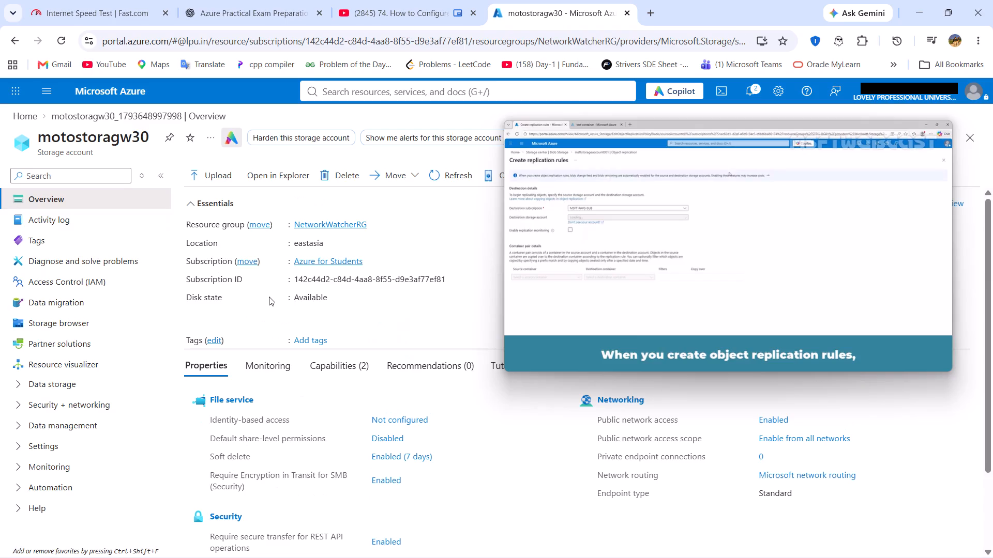
scroll(297, 277, "up", 3)
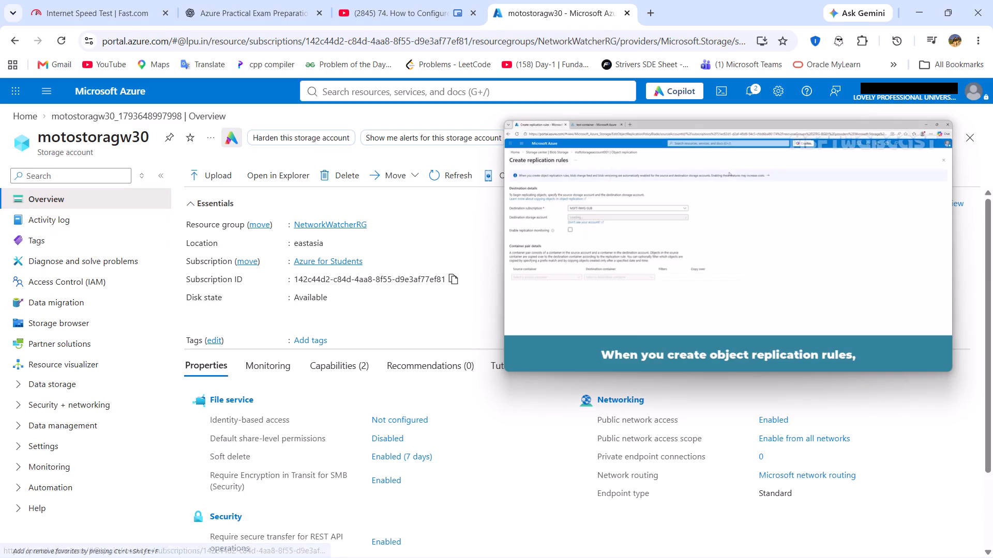
left_click_drag(507, 225, 710, 256)
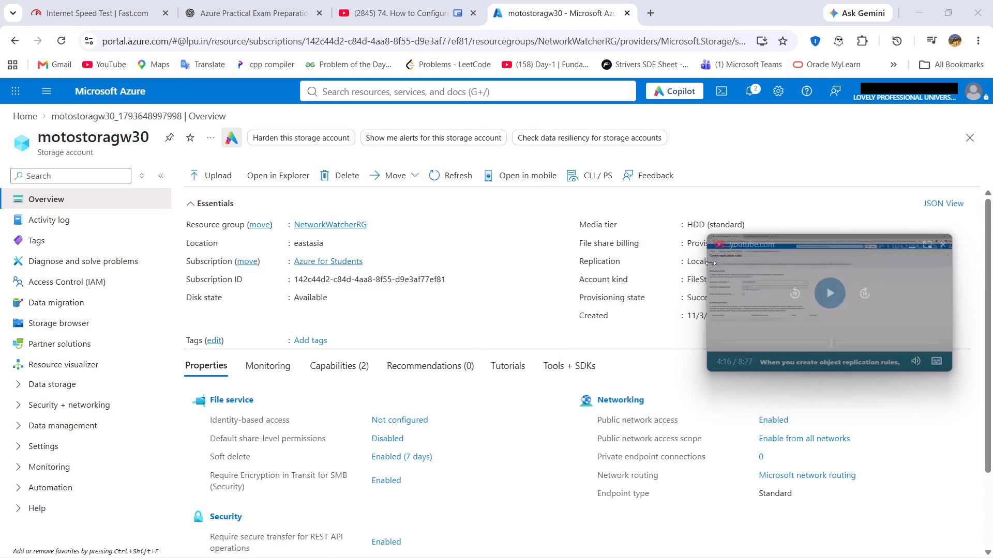
Search the portal for storage, open Storage browser, view motostoragw29 there, and close its view.
left_click(403, 97)
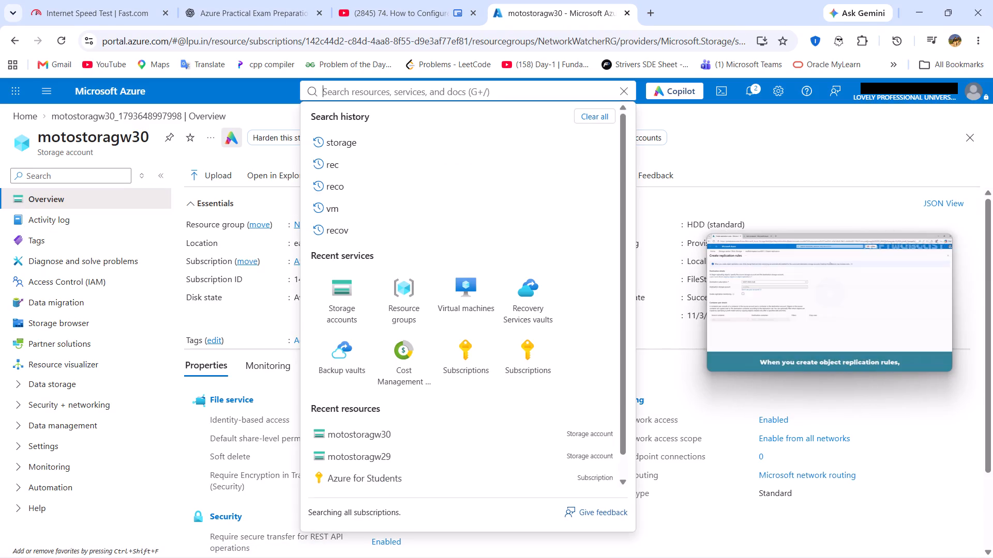
type("storage")
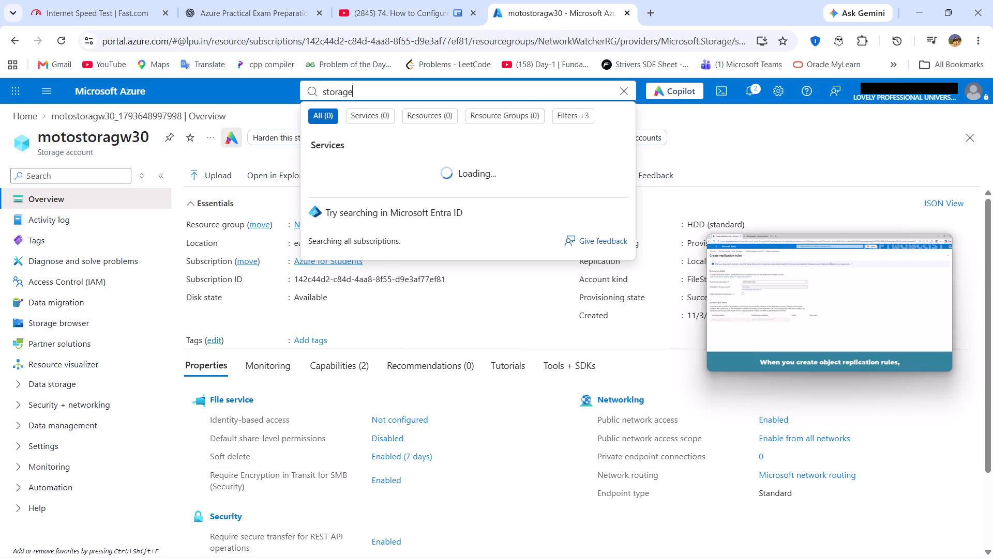
left_click(383, 209)
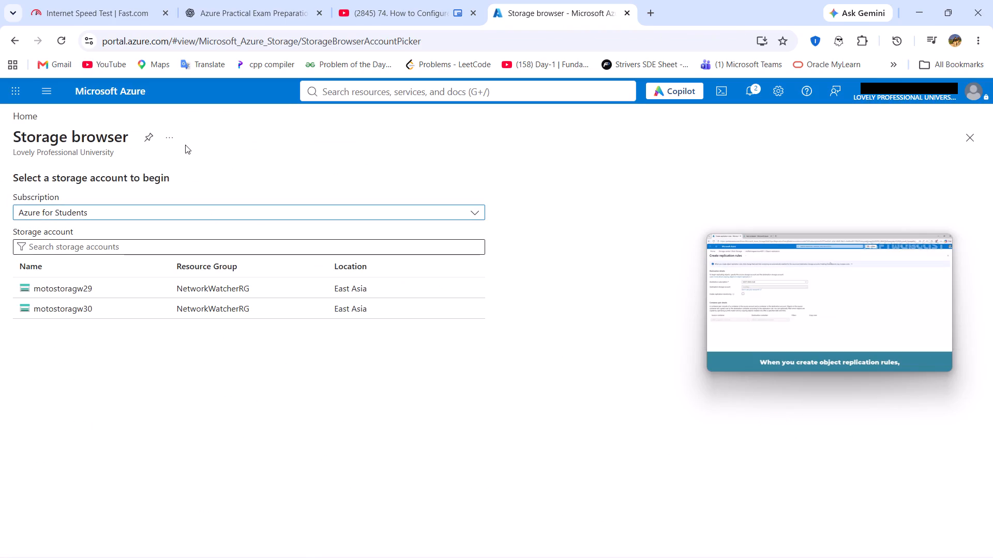
left_click(139, 243)
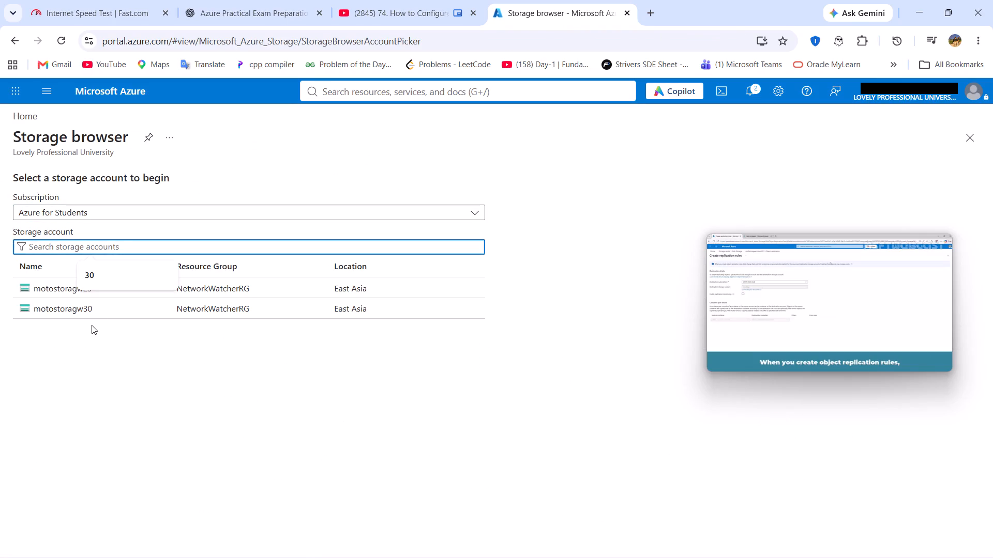
left_click(92, 325)
left_click(76, 292)
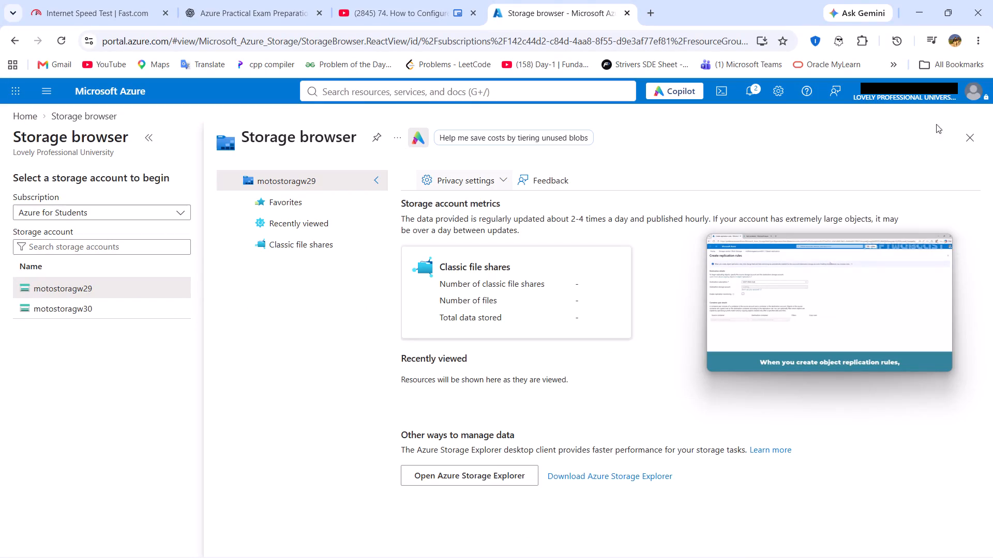
left_click(966, 131)
Return to the motostoragw30 Overview page and look over its properties.
left_click(413, 91)
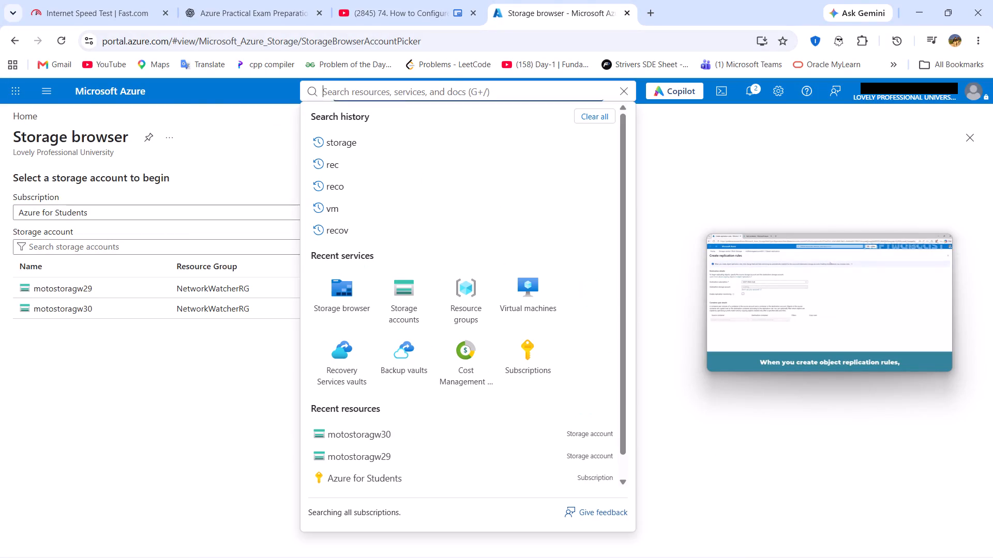
left_click(19, 38)
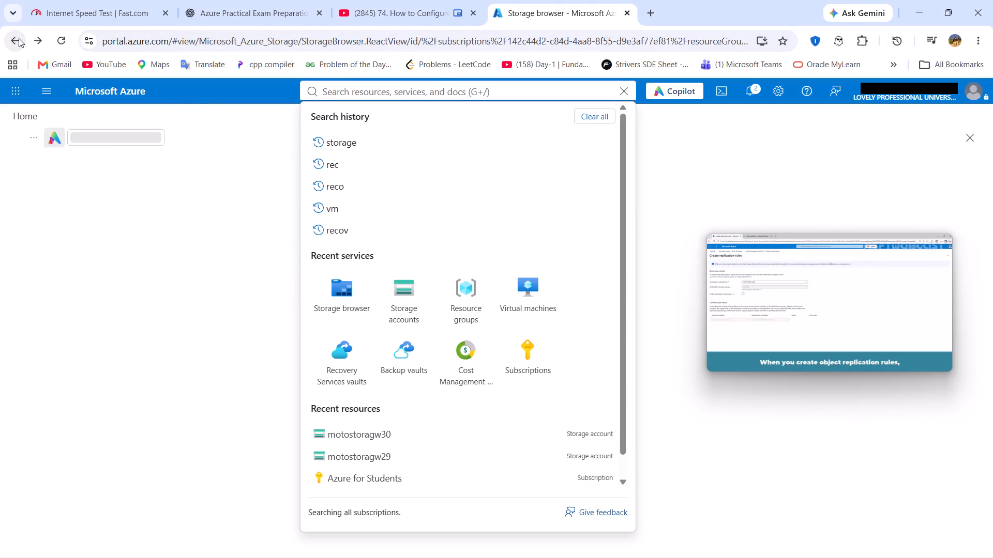
left_click(19, 38)
left_click(19, 38)
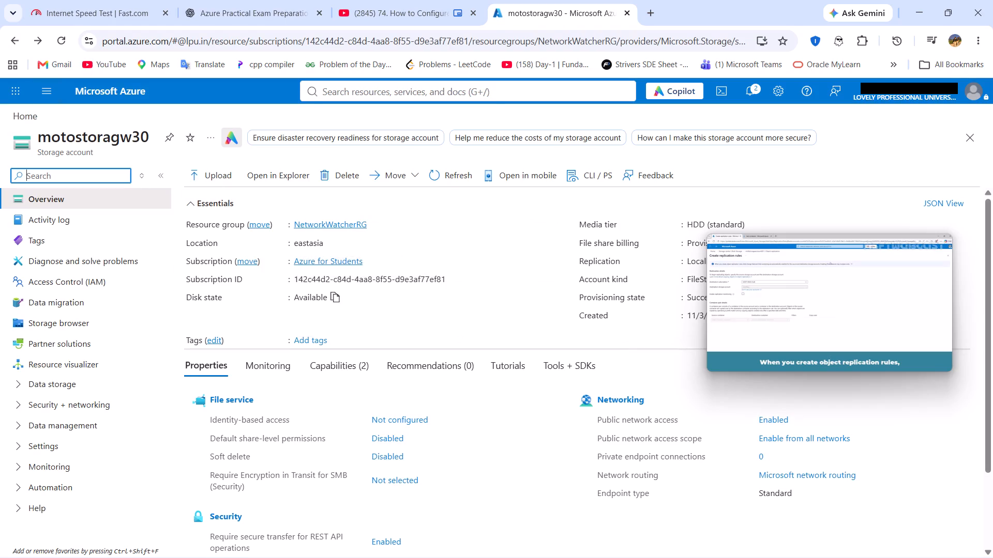
scroll(327, 370, "down", 3)
scroll(327, 370, "up", 1)
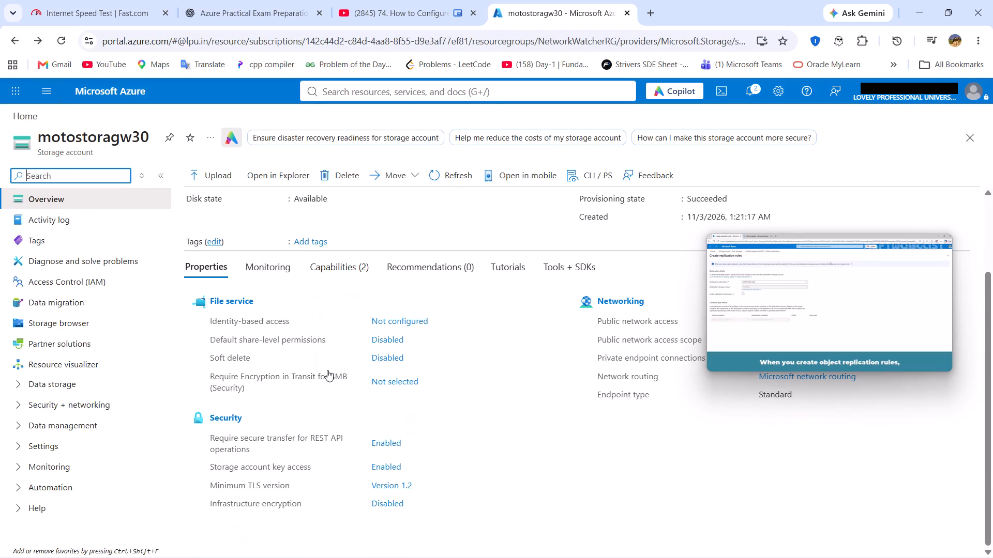
scroll(327, 370, "up", 1)
Examine the Activity log of the motostoragw30 storage account.
left_click(76, 222)
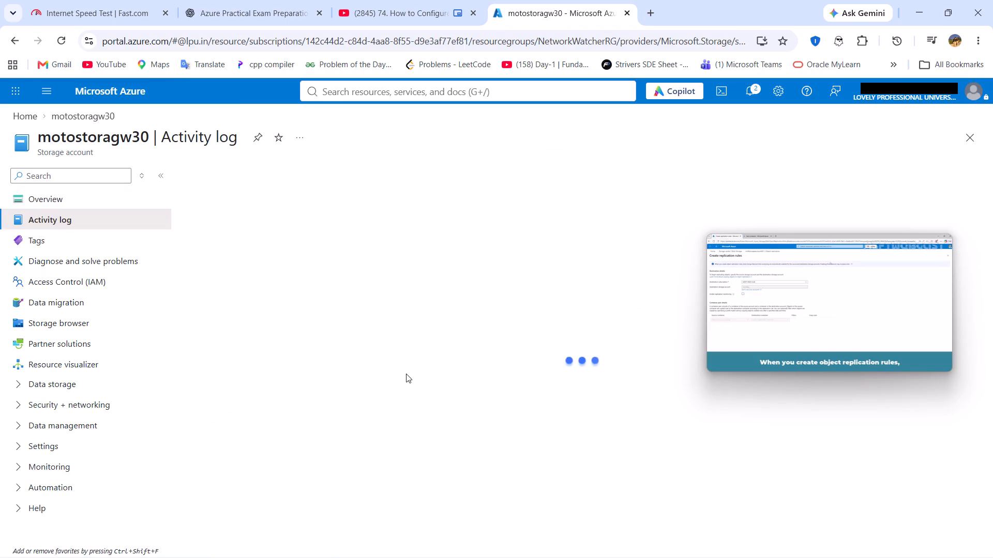
scroll(397, 381, "down", 2)
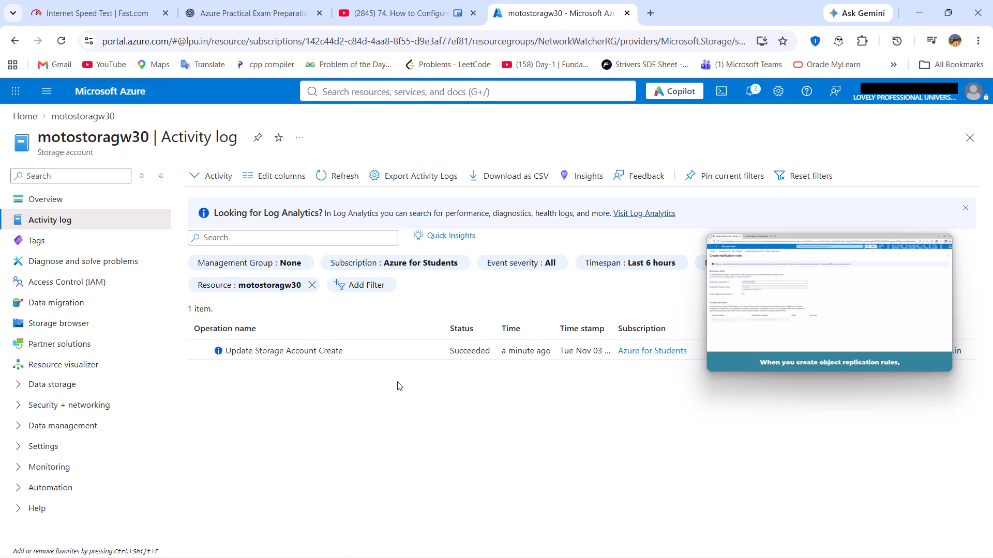
scroll(331, 357, "up", 2)
scroll(331, 357, "down", 5)
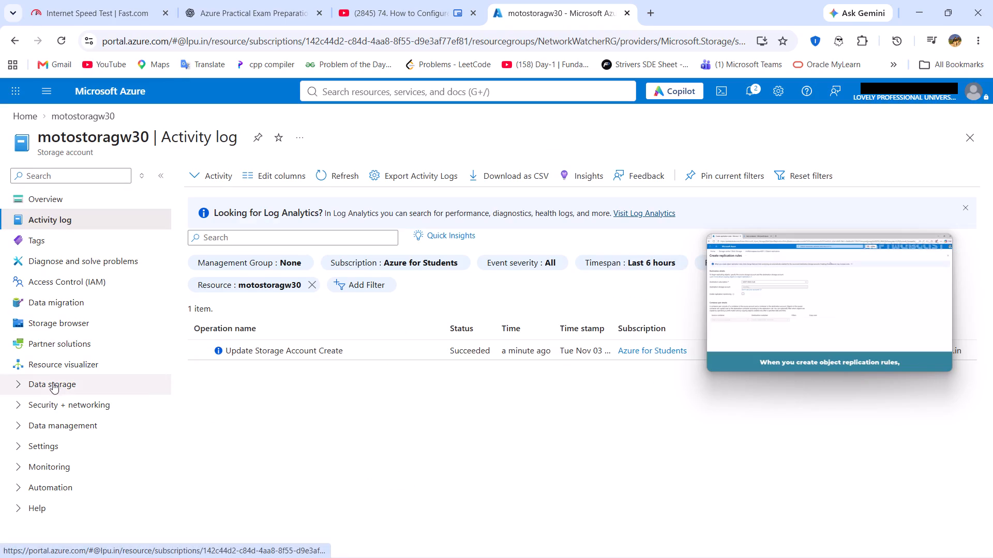
Expand Data storage, Security + networking, Data management and Settings for motostoragw30 and examine the options they offer.
left_click(53, 382)
left_click(48, 423)
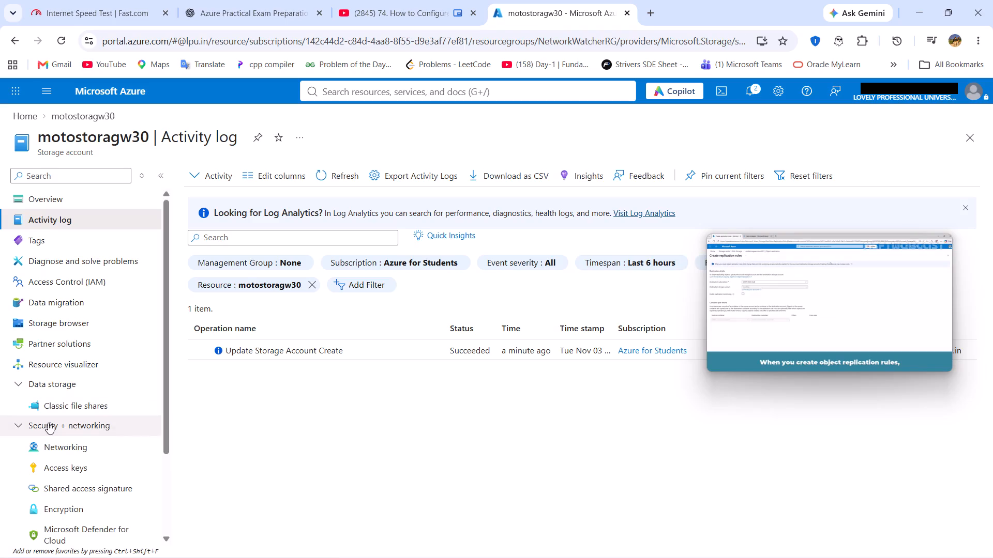
scroll(47, 478, "down", 2)
left_click(48, 449)
scroll(48, 449, "down", 1)
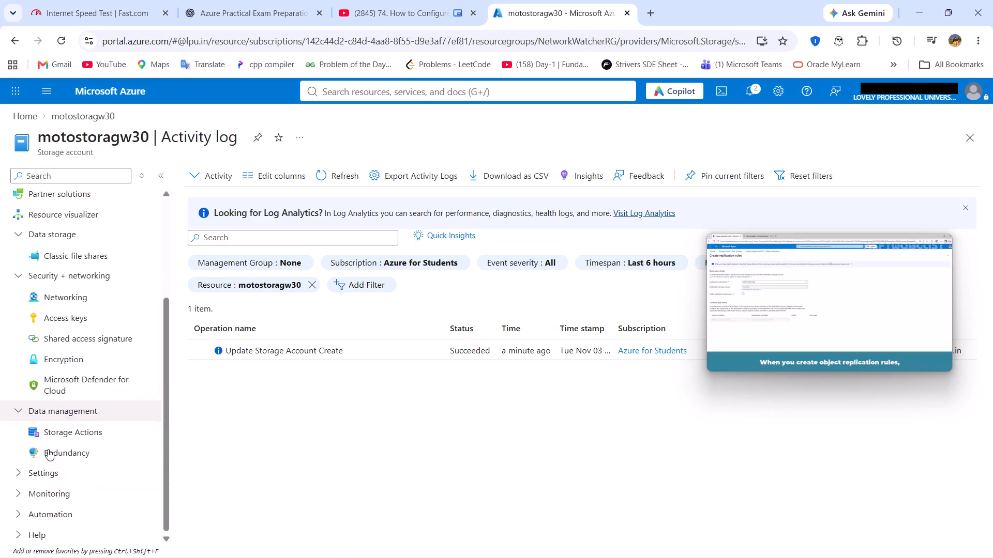
scroll(48, 449, "down", 1)
left_click(46, 463)
scroll(46, 463, "down", 1)
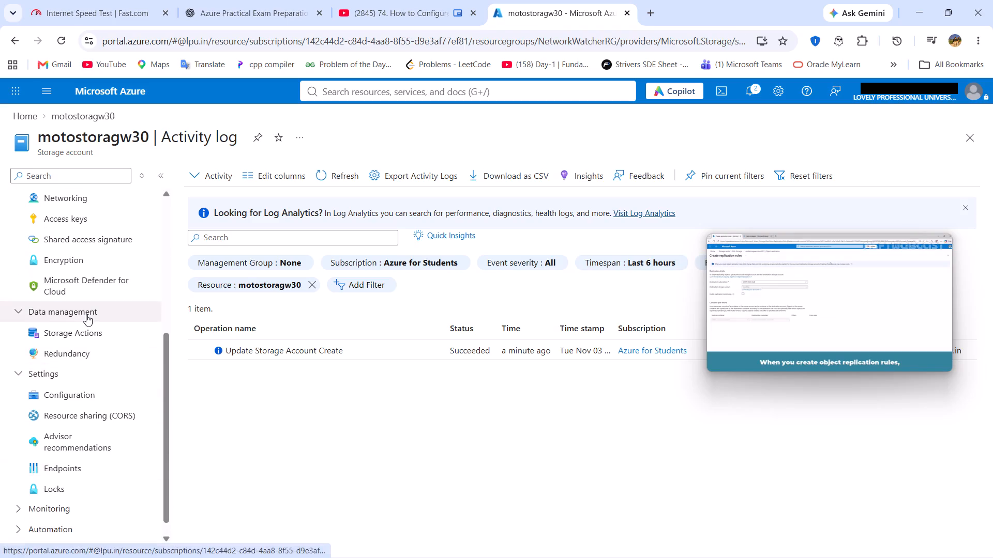
scroll(86, 315, "down", 2)
scroll(86, 315, "up", 4)
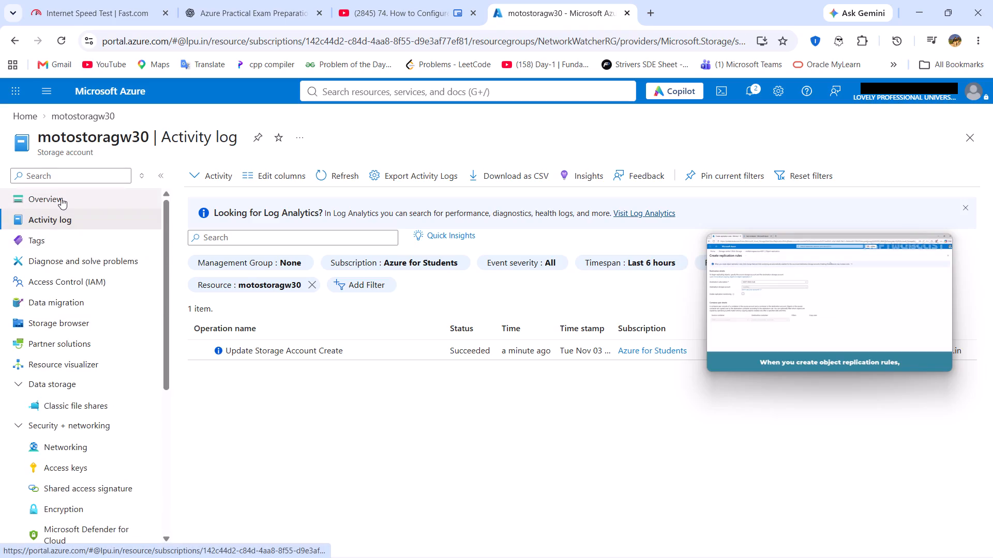
Expand Monitoring for motostoragw30 and examine the options it offers.
scroll(45, 375, "down", 3)
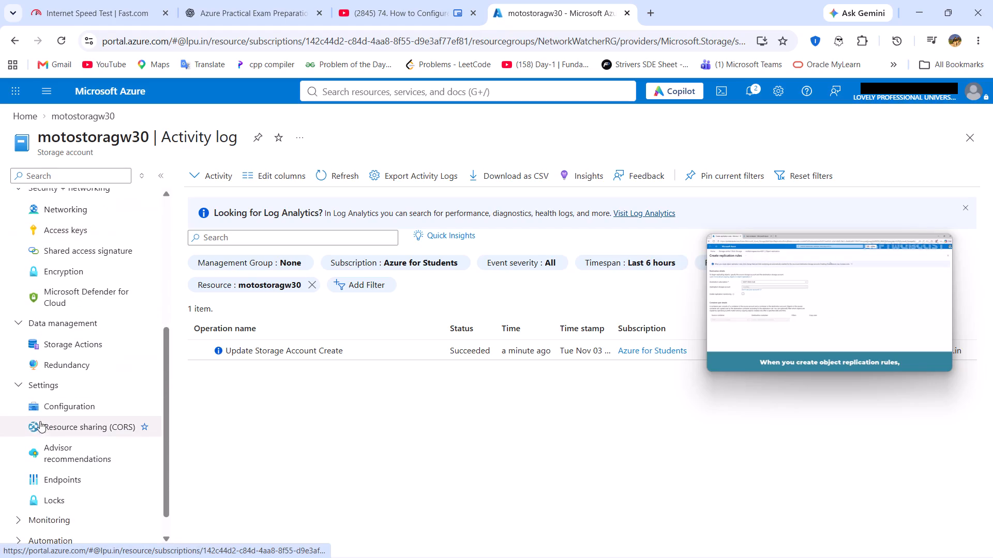
scroll(17, 463, "down", 2)
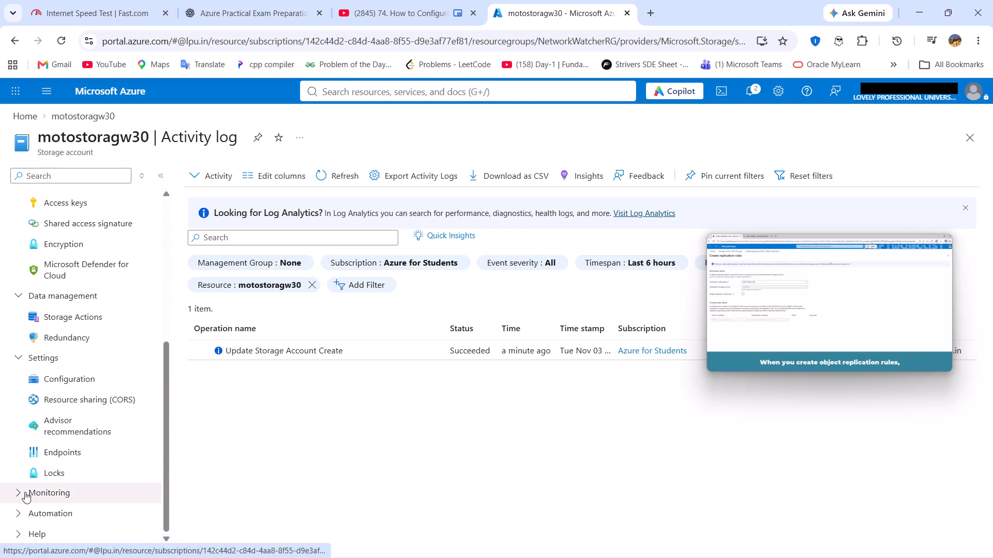
left_click(25, 492)
scroll(25, 492, "down", 2)
scroll(62, 384, "down", 2)
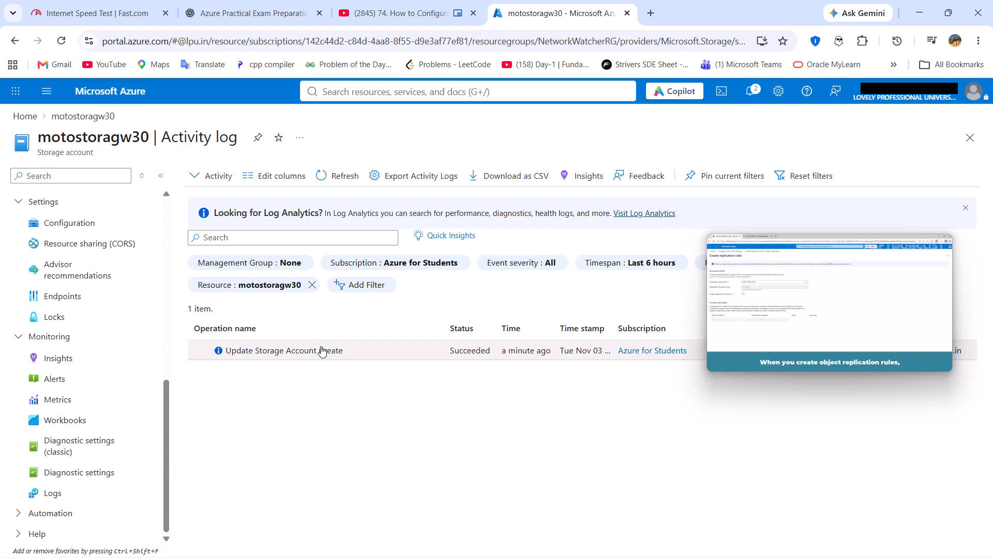
scroll(116, 341, "up", 4)
scroll(126, 273, "up", 3)
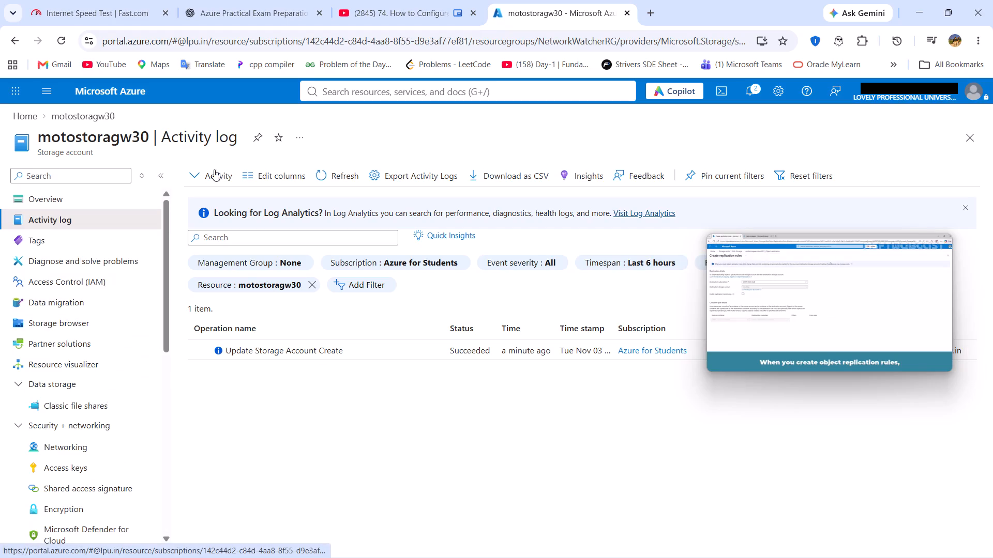
Show the available log types for the motostoragw30 Activity log.
left_click(208, 179)
left_click(208, 179)
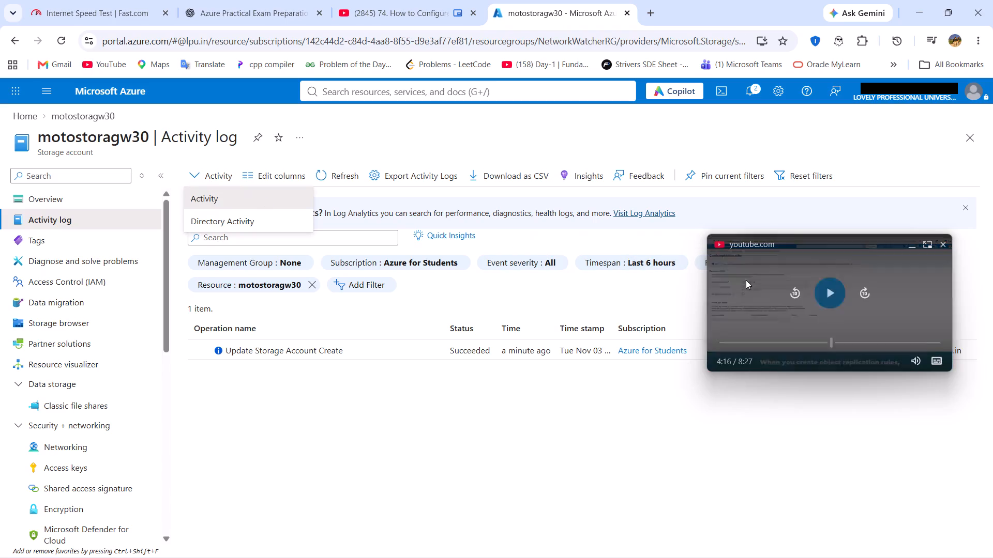
Move the floating tutorial video away from the log's filters and open the Storage accounts list.
left_click_drag(730, 315, 581, 434)
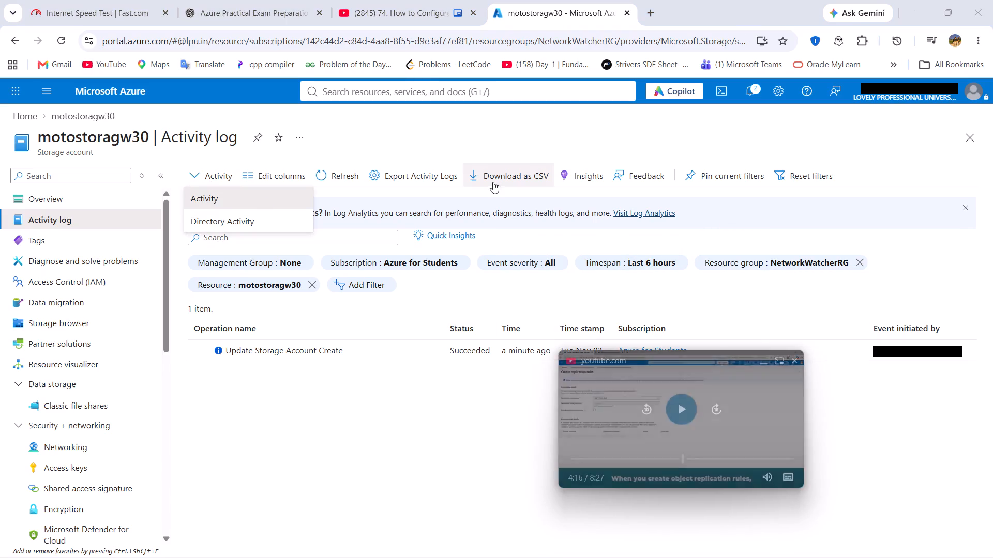
left_click(419, 88)
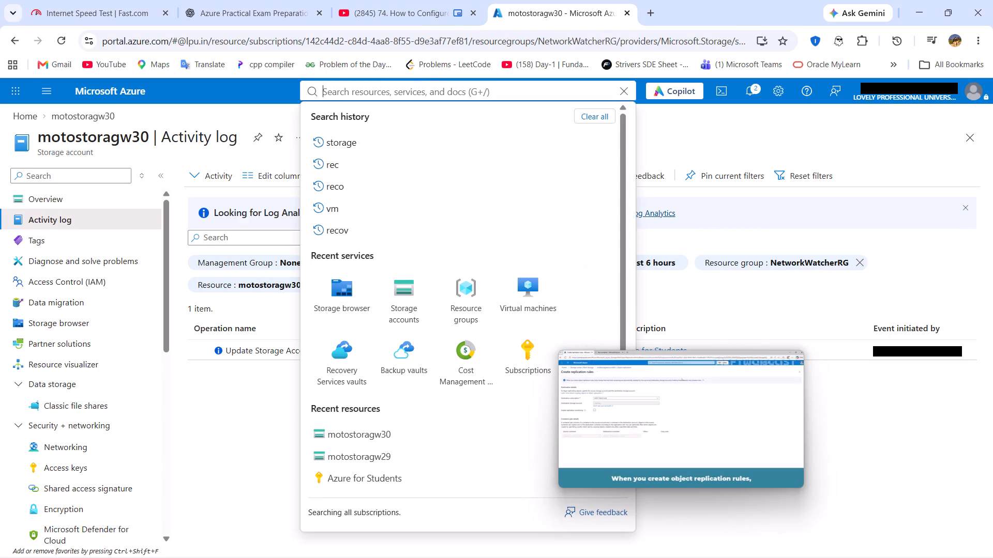
left_click(408, 290)
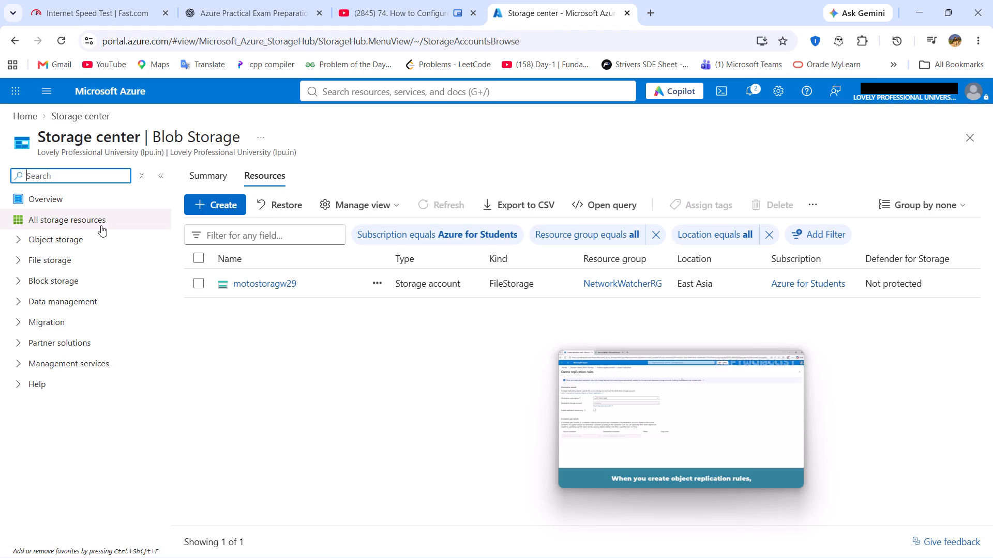
Expand Object storage, File storage, Block storage, Data management, Migration and Partner solutions in Storage center and examine their options.
left_click(21, 238)
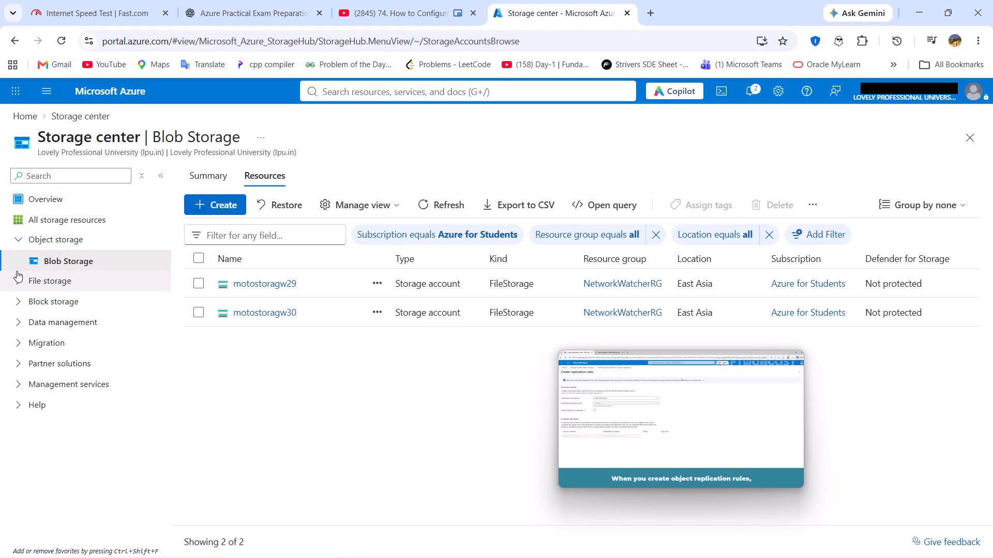
left_click(17, 271)
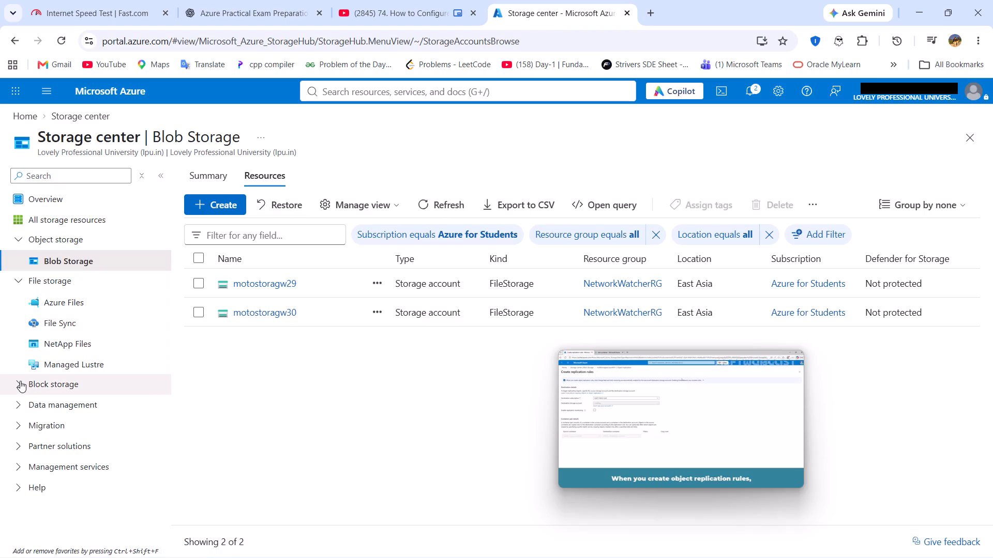
left_click(20, 381)
left_click(30, 444)
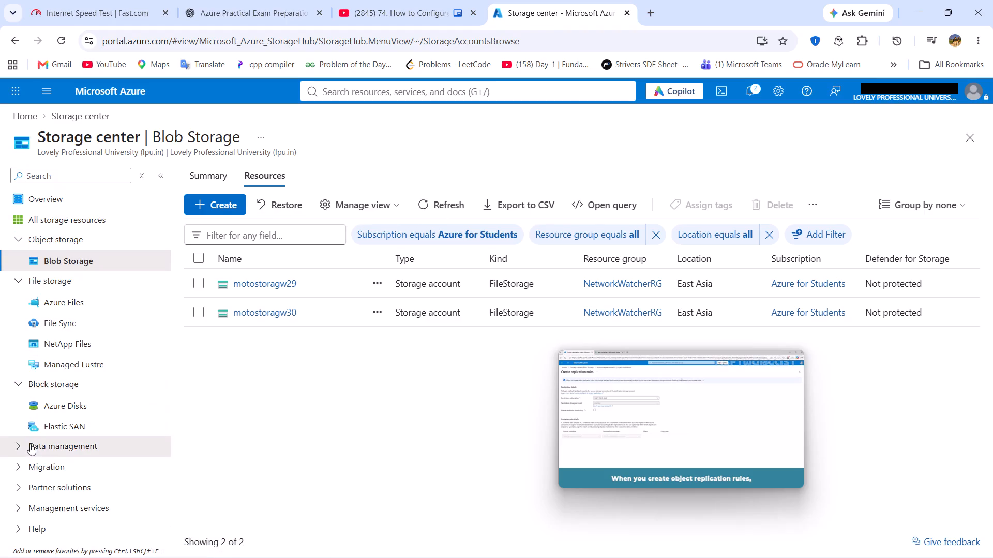
scroll(30, 444, "down", 1)
left_click(20, 467)
scroll(20, 467, "down", 1)
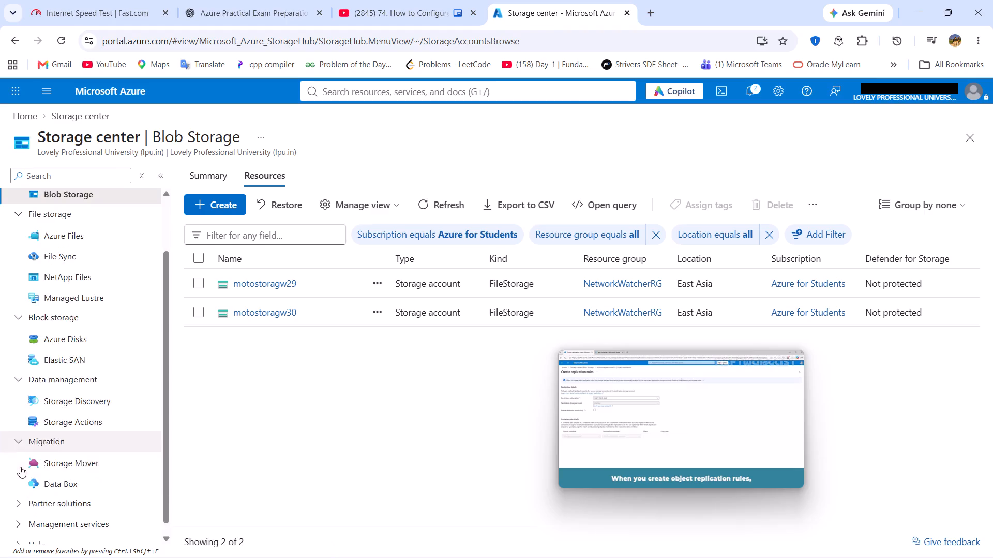
scroll(20, 467, "down", 1)
left_click(25, 498)
scroll(47, 373, "right", 1)
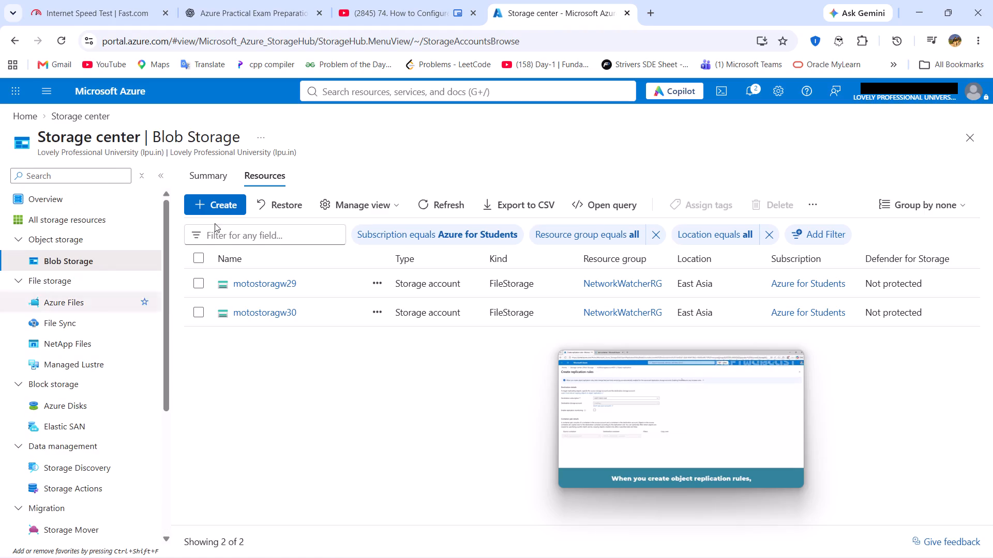
Refresh the storage accounts list and look through the expanded Storage center options.
left_click(438, 209)
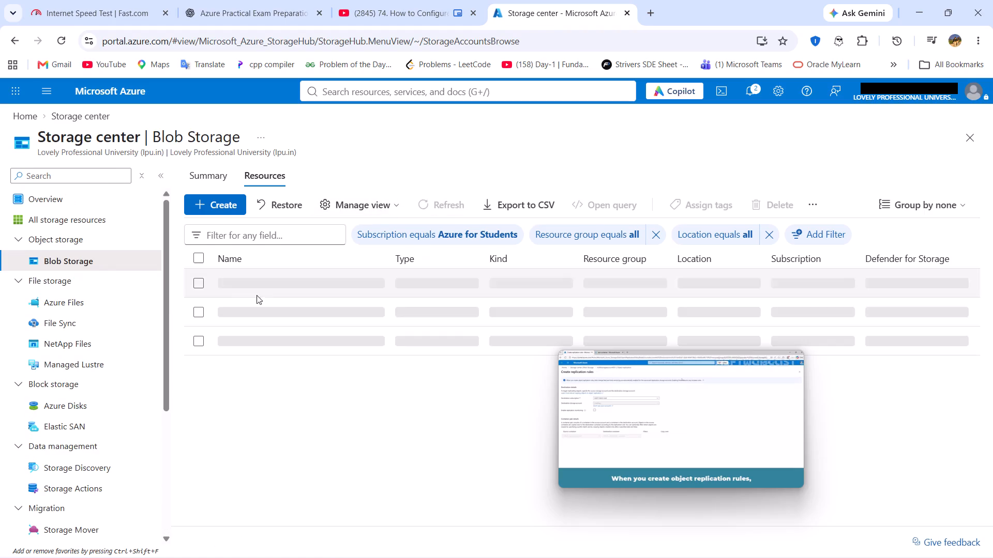
scroll(84, 293, "up", 5)
scroll(104, 337, "up", 3)
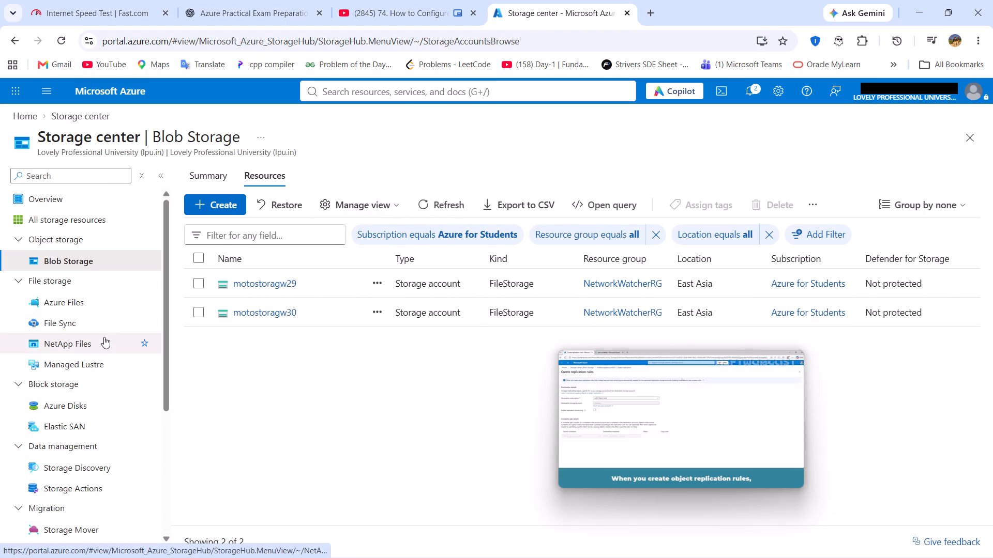
scroll(104, 337, "up", 2)
scroll(81, 395, "down", 5)
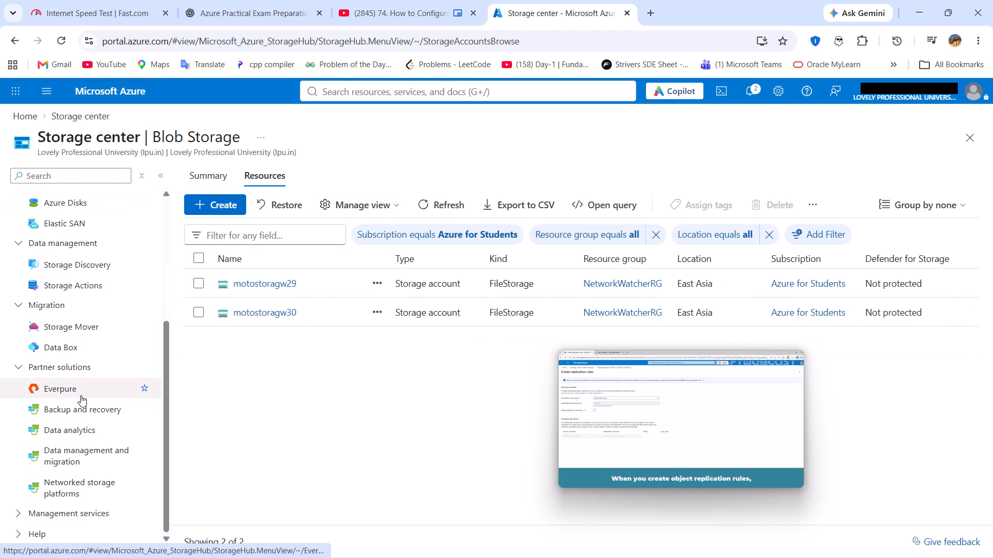
scroll(81, 395, "down", 3)
scroll(81, 395, "up", 4)
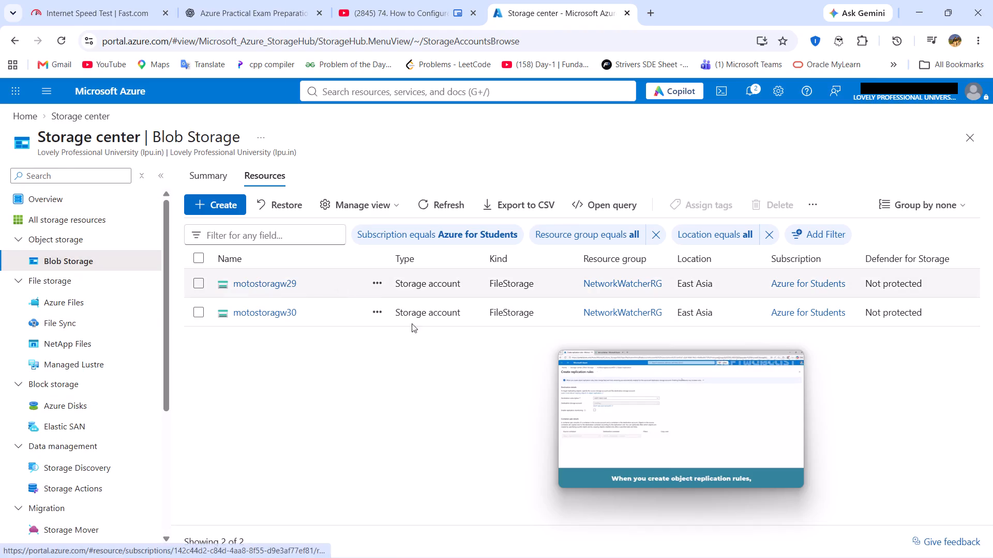
scroll(443, 328, "left", 1)
Open the motostoragw29 storage account and examine its options from Data storage through Monitoring.
left_click(248, 280)
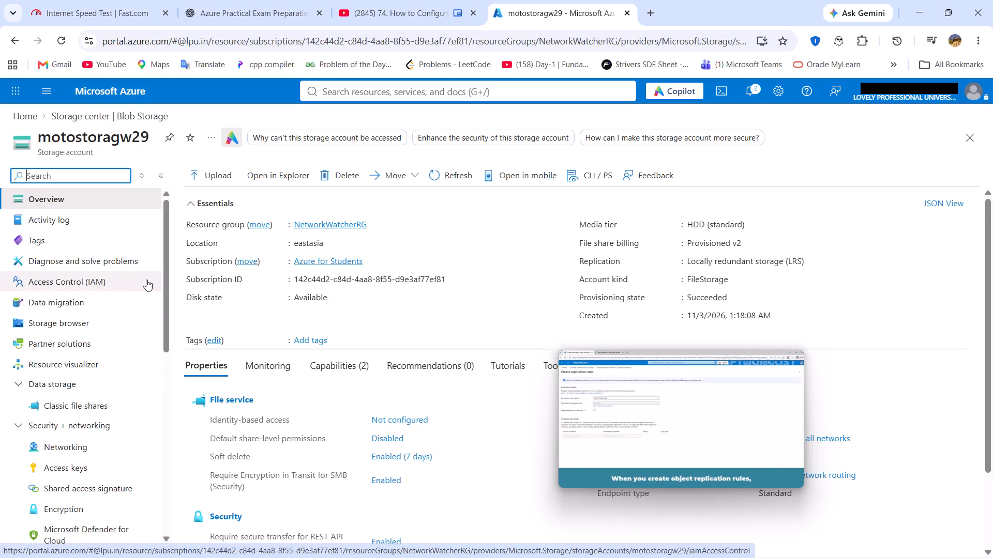
scroll(27, 312, "down", 1)
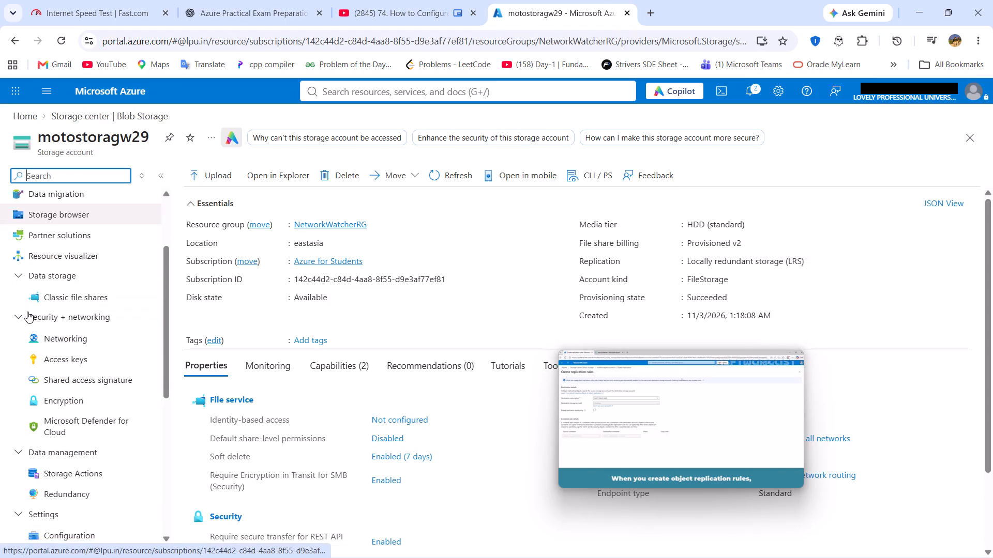
scroll(27, 312, "down", 1)
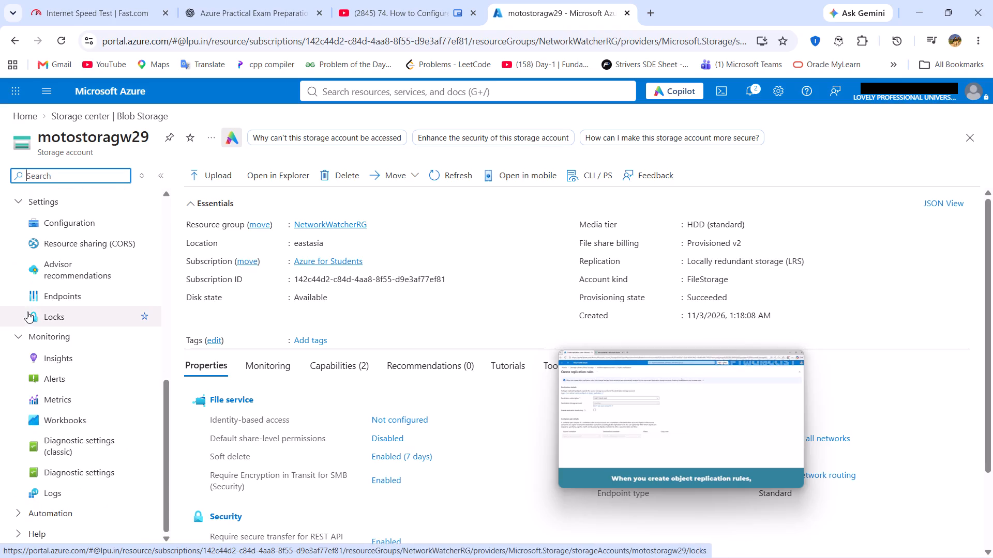
scroll(50, 392, "down", 2)
scroll(50, 392, "up", 5)
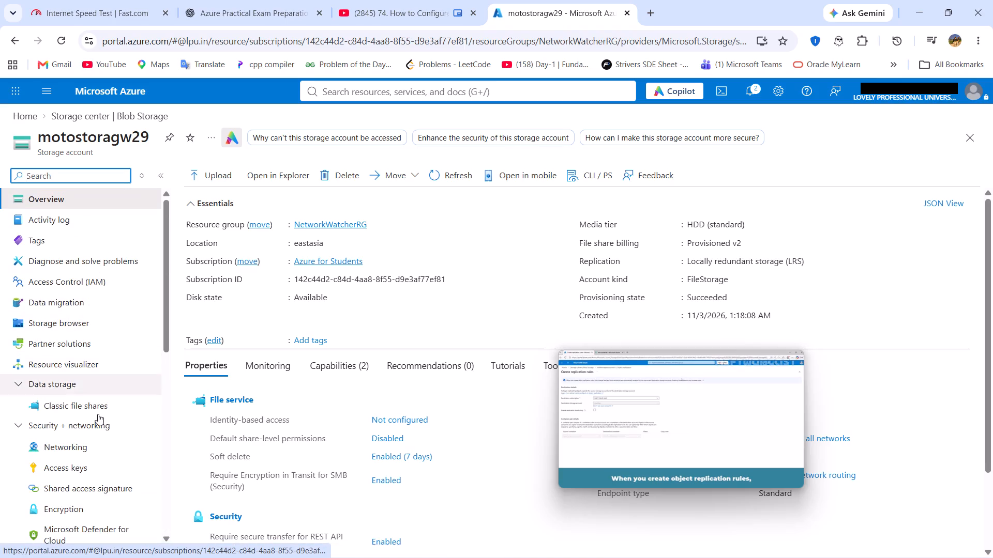
scroll(98, 414, "down", 3)
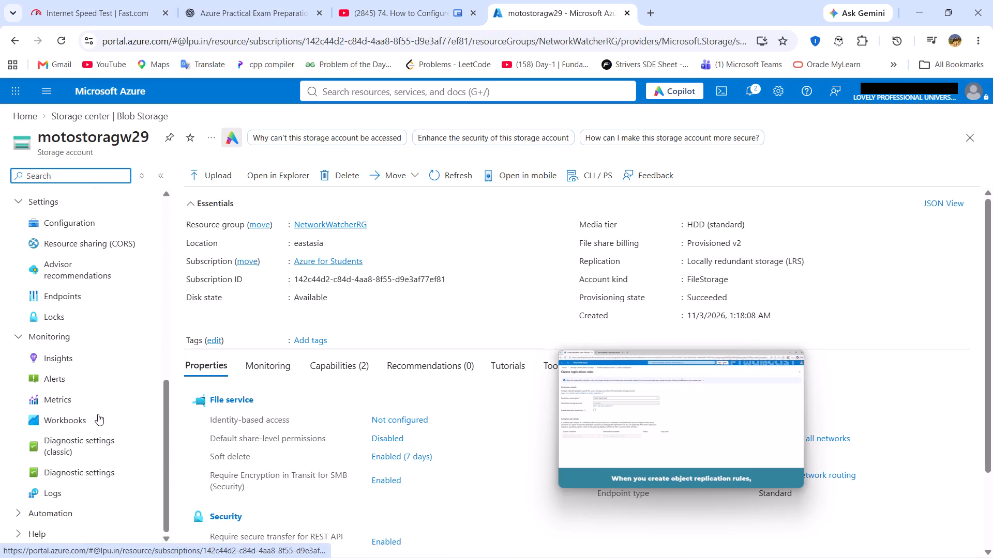
Examine the properties on the motostoragw29 Overview page, including File service, Security and Networking.
scroll(98, 414, "down", 1)
scroll(348, 423, "down", 2)
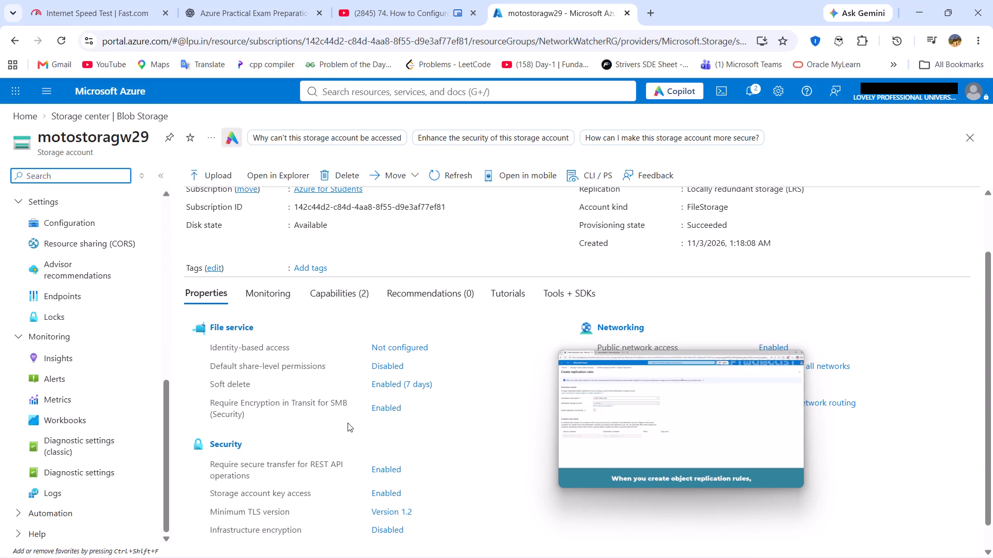
scroll(348, 423, "down", 4)
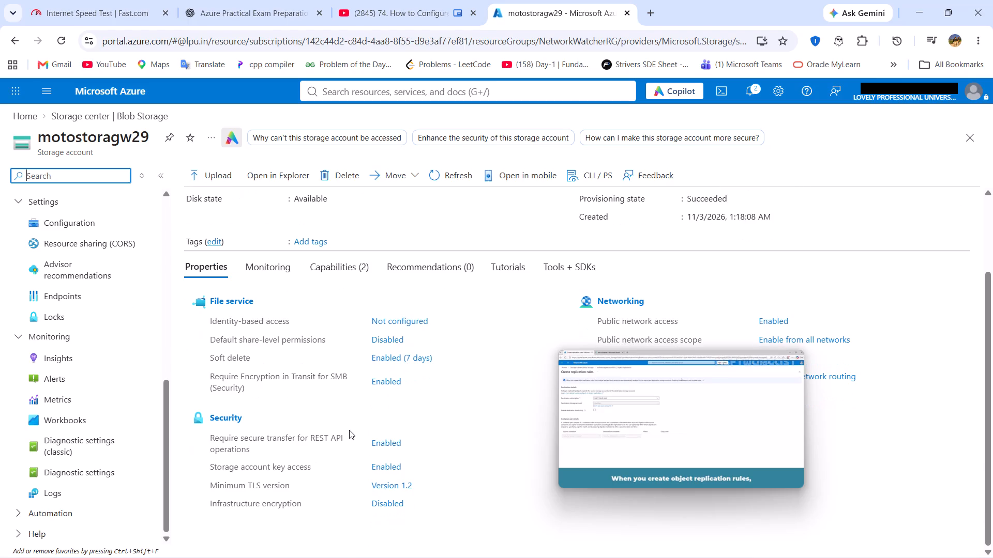
scroll(320, 442, "up", 5)
scroll(89, 362, "up", 5)
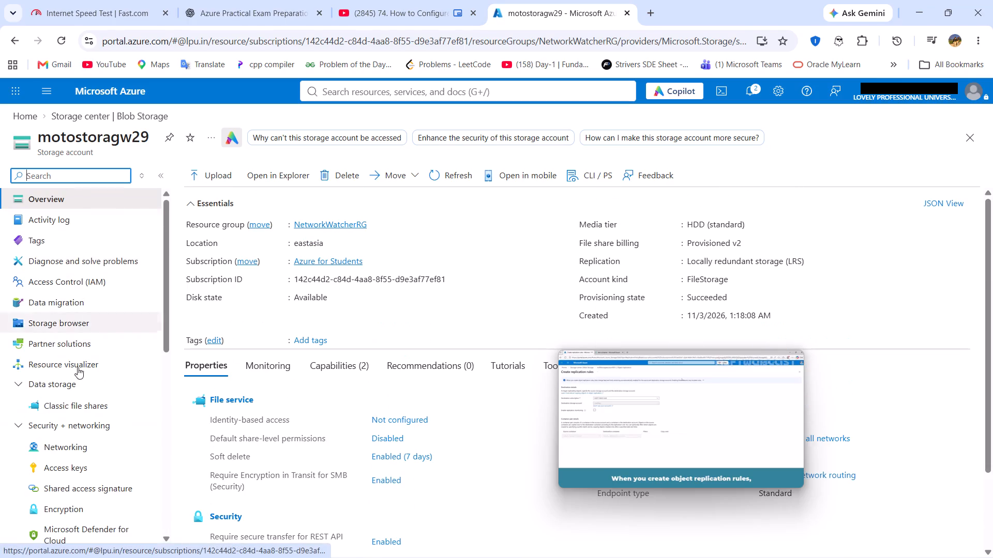
Expand Automation for motostoragw29 and examine the options it offers.
scroll(80, 419, "down", 5)
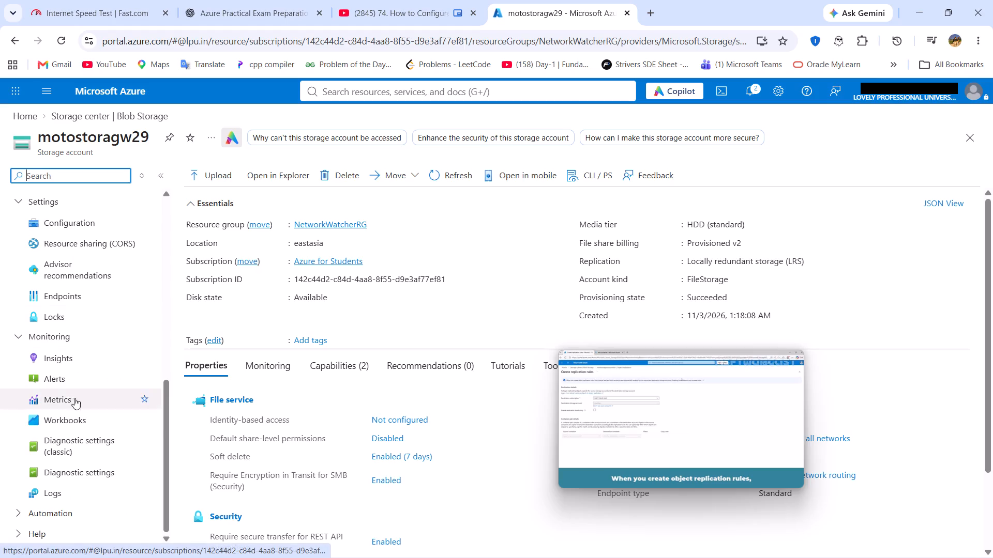
scroll(76, 416, "down", 3)
left_click(50, 516)
scroll(83, 330, "down", 2)
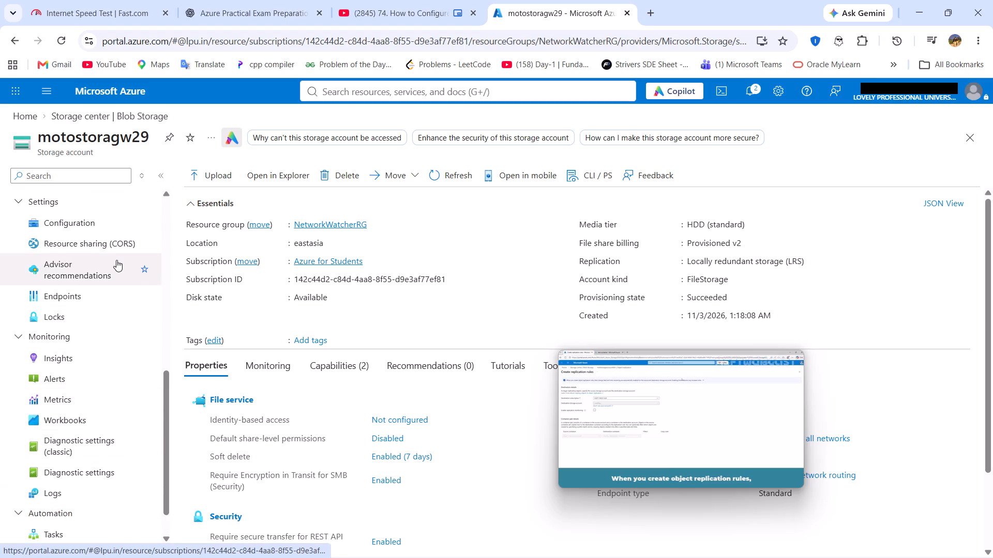
scroll(116, 260, "down", 2)
scroll(116, 260, "up", 6)
View the Activity log and the Storage browser of motostoragw29.
left_click(67, 227)
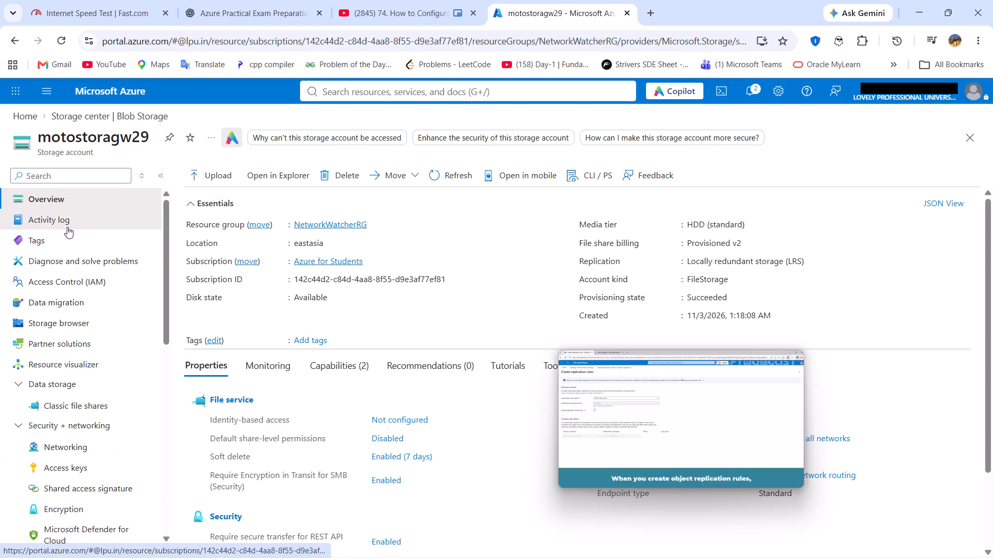
left_click(54, 315)
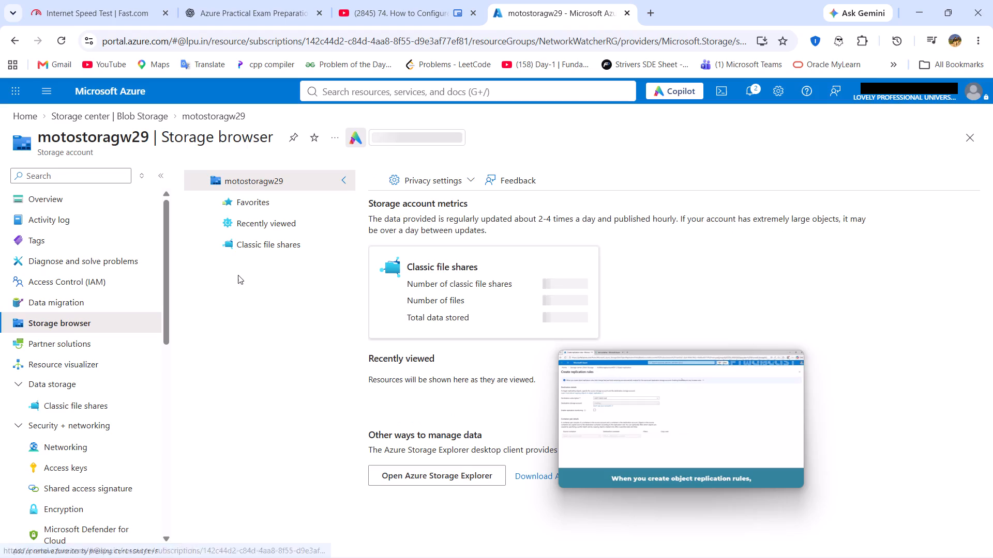
scroll(393, 389, "down", 2)
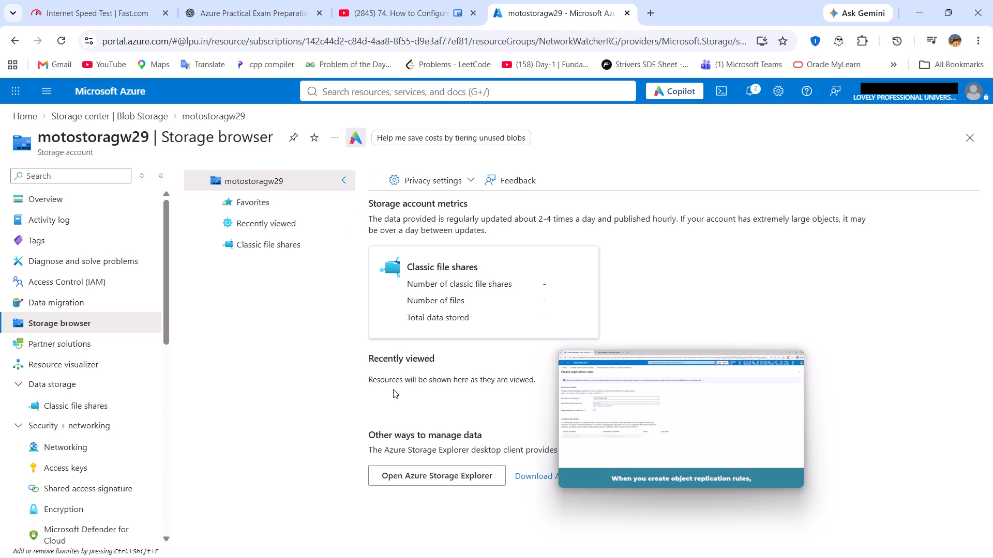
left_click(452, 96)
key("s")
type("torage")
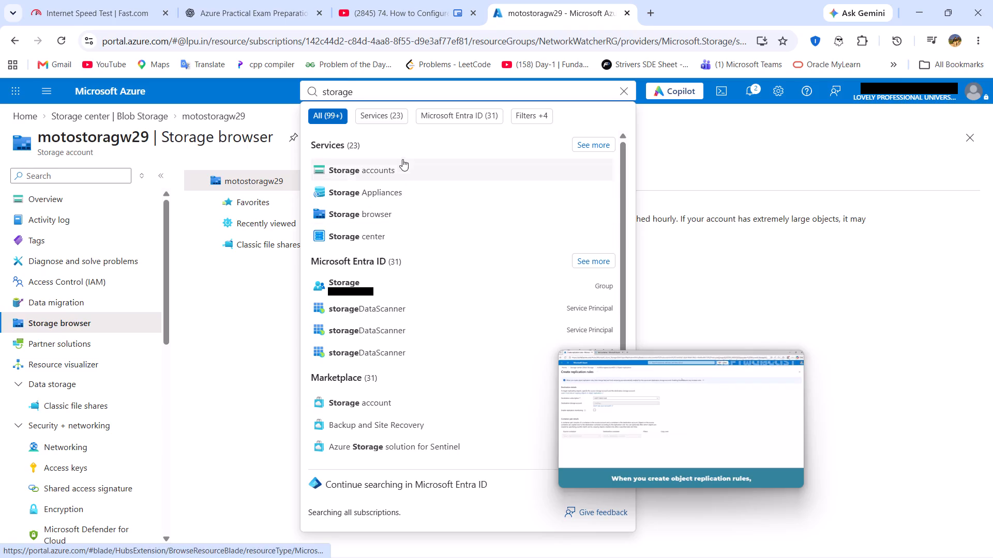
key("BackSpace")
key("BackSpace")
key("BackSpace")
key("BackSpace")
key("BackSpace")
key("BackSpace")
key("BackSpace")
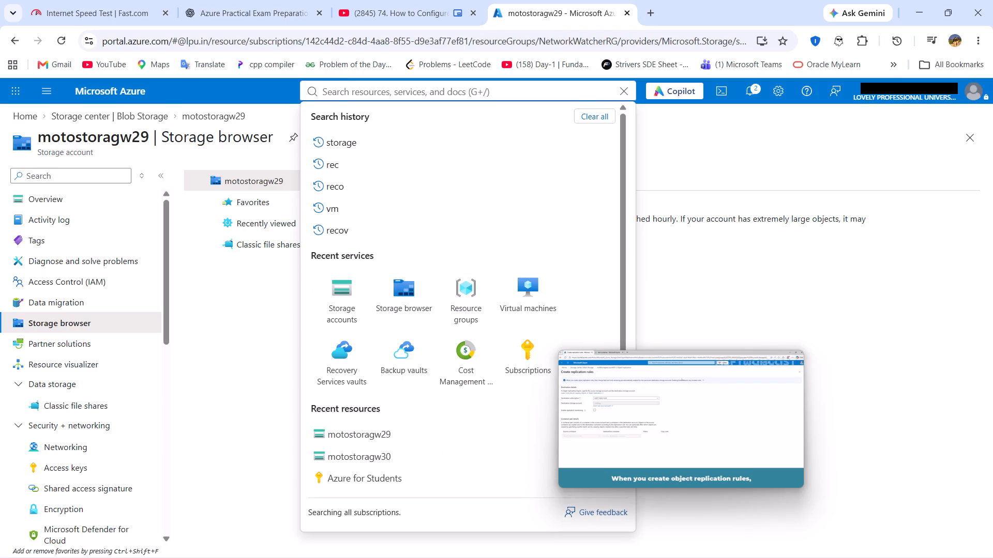
Search the portal for container.
type("container")
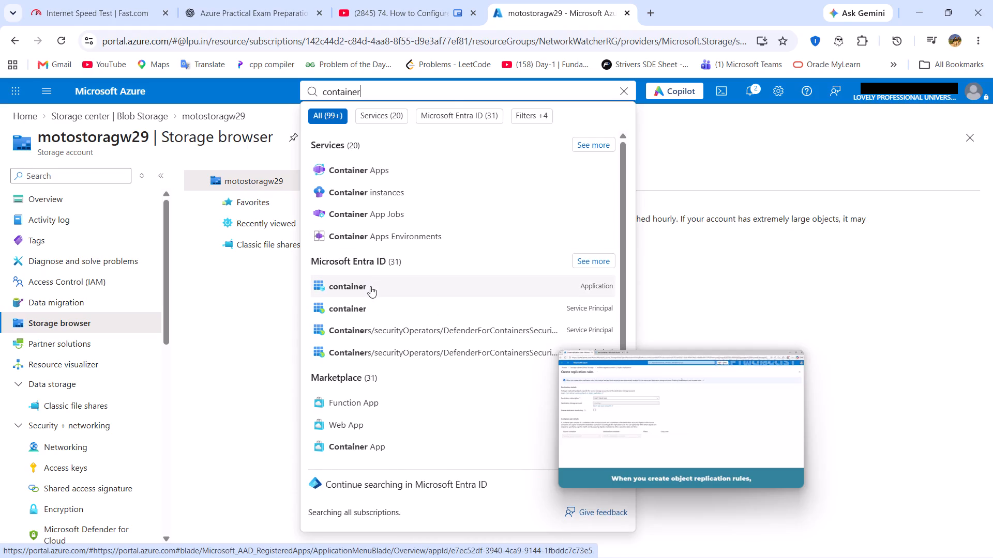
Open Container Apps from the search results and return to the Storage browser of motostoragw29.
left_click(384, 174)
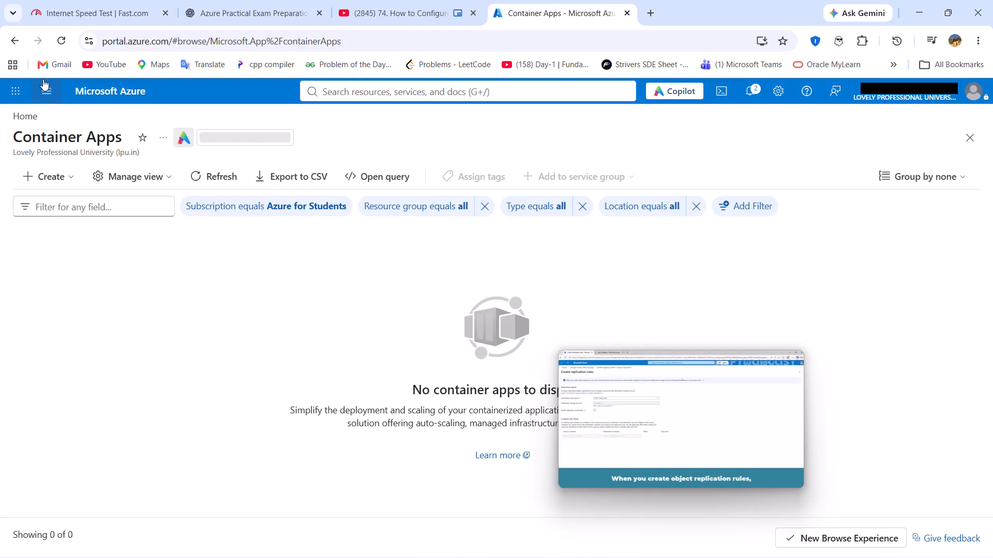
left_click(13, 44)
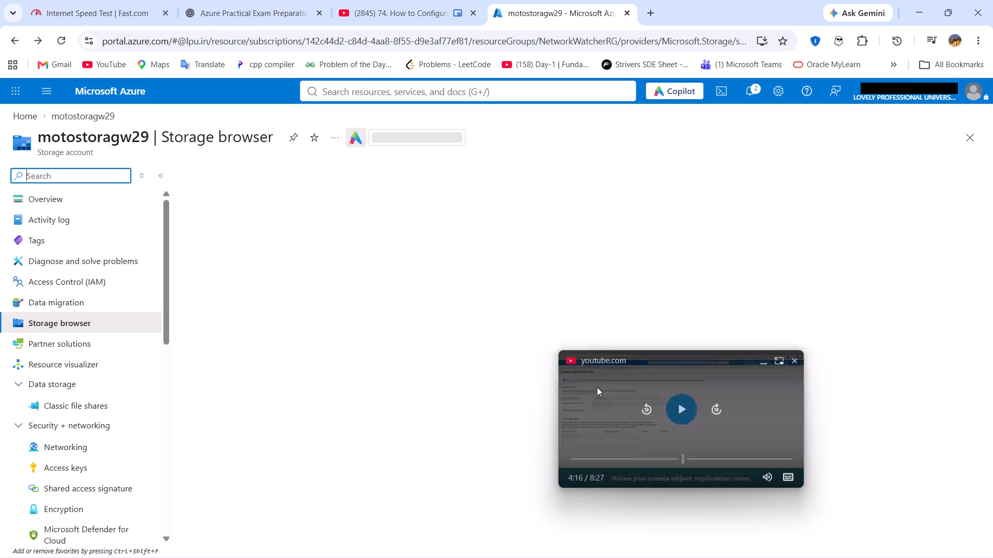
Enlarge the floating tutorial video and rewind it to about 3:46, where Containers is selected under Data storage.
left_click(643, 406)
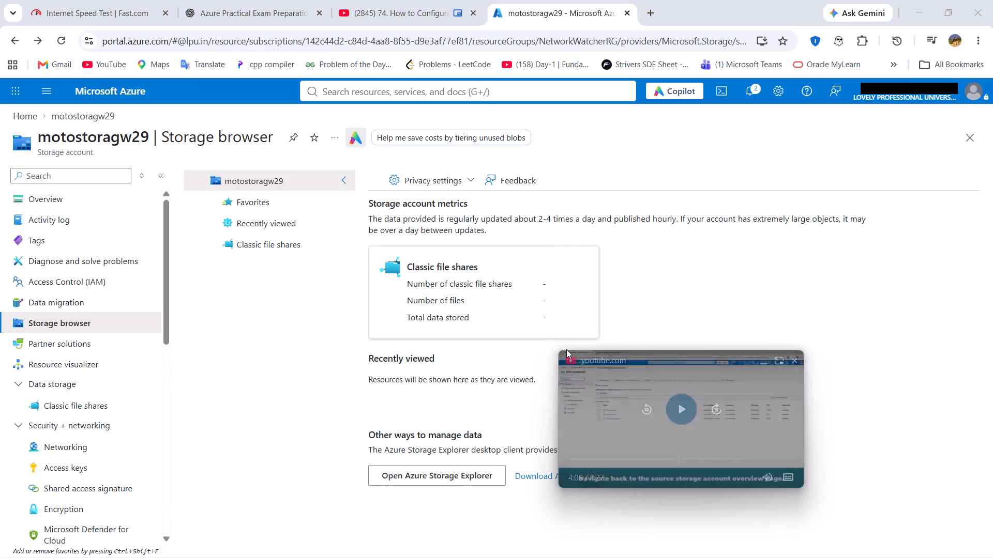
left_click_drag(568, 352, 469, 284)
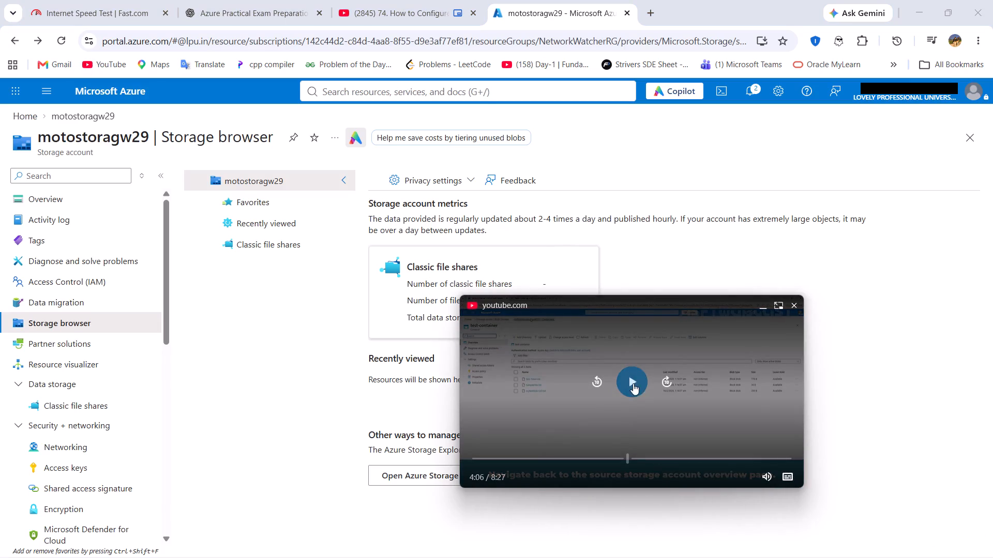
left_click_drag(633, 383, 598, 383)
left_click(598, 383)
left_click(598, 383)
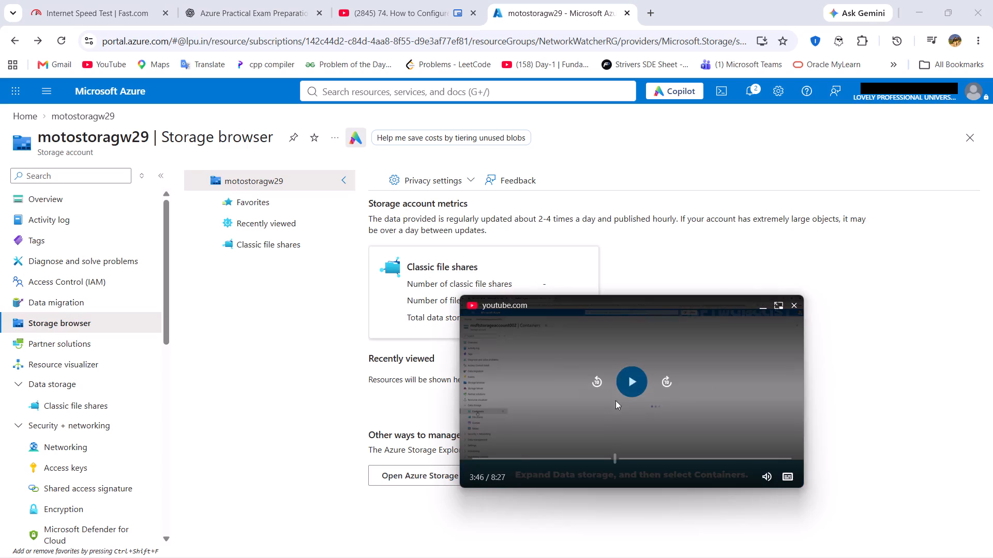
left_click(641, 384)
left_click(641, 384)
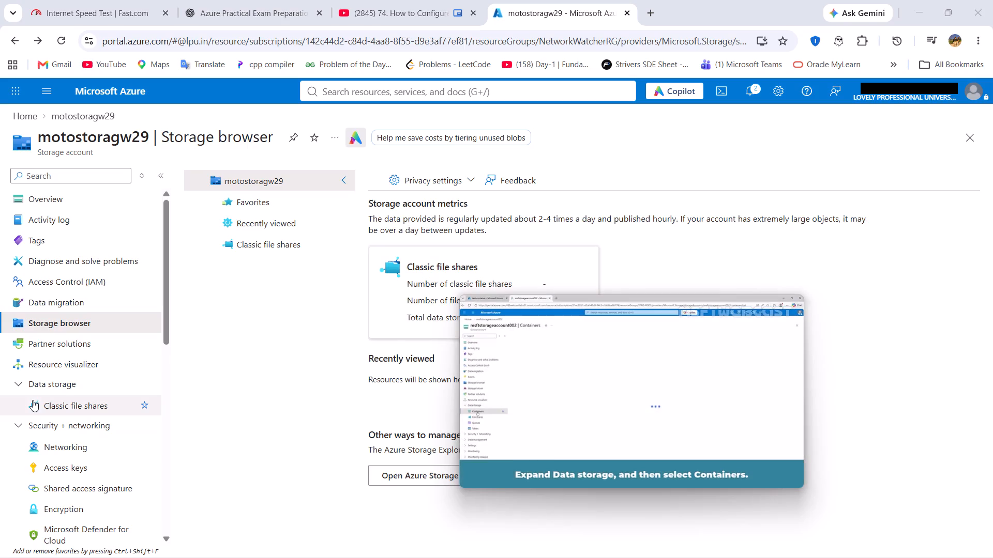
Enlarge the tutorial video further and compare its Data storage options with the motostoragw29 service menu, looking for Containers.
scroll(66, 409, "down", 1)
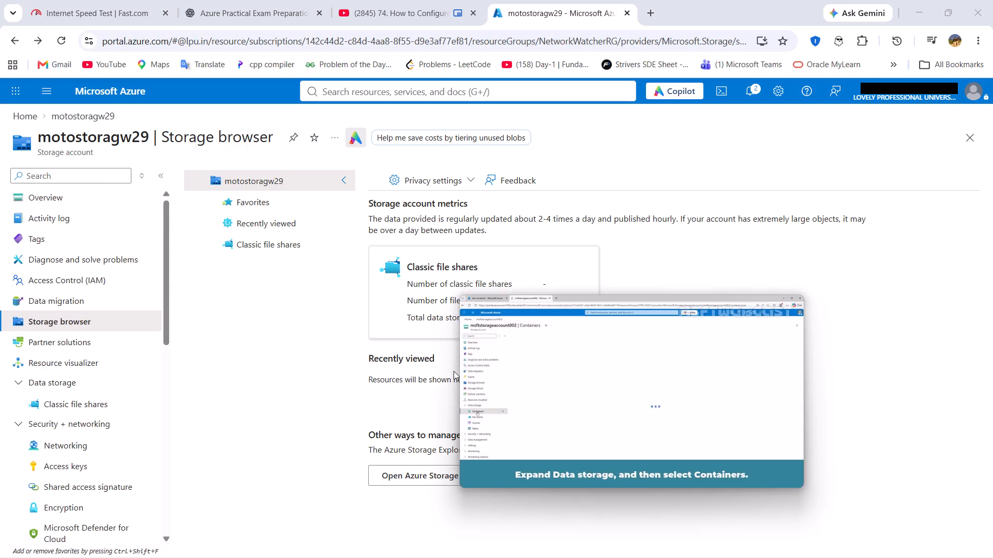
left_click_drag(460, 375, 322, 275)
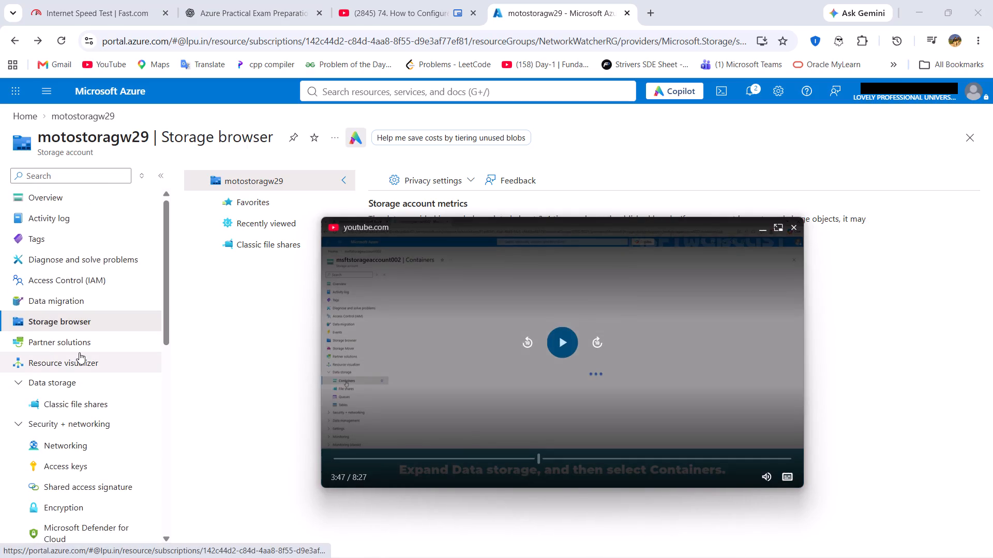
scroll(79, 352, "down", 3)
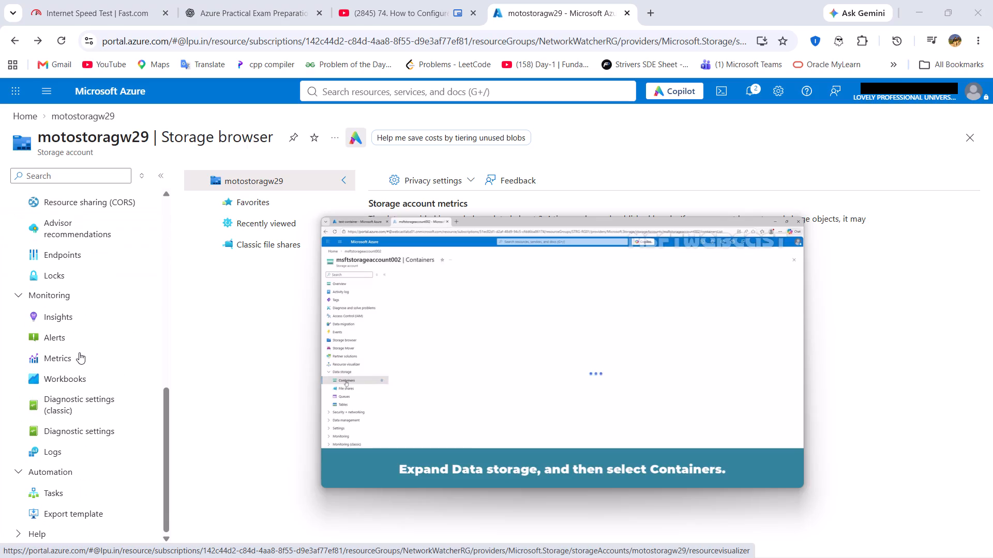
scroll(79, 352, "down", 3)
scroll(65, 444, "down", 1)
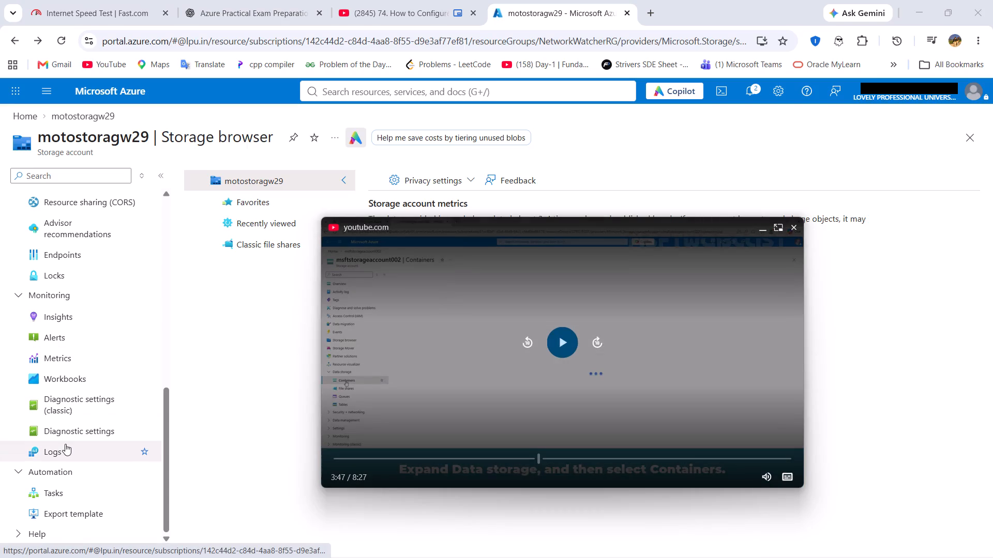
scroll(65, 444, "down", 2)
scroll(65, 444, "up", 1)
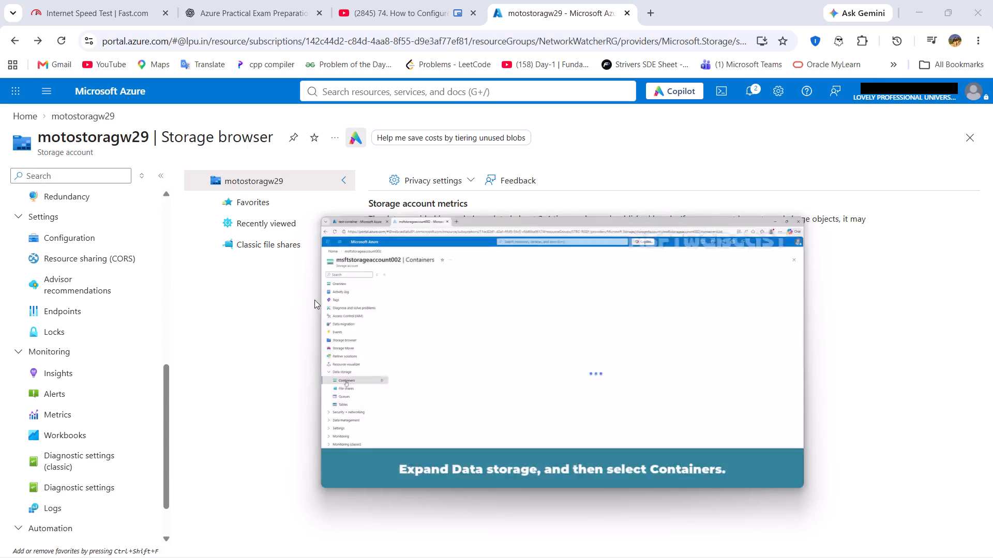
scroll(84, 398, "down", 1)
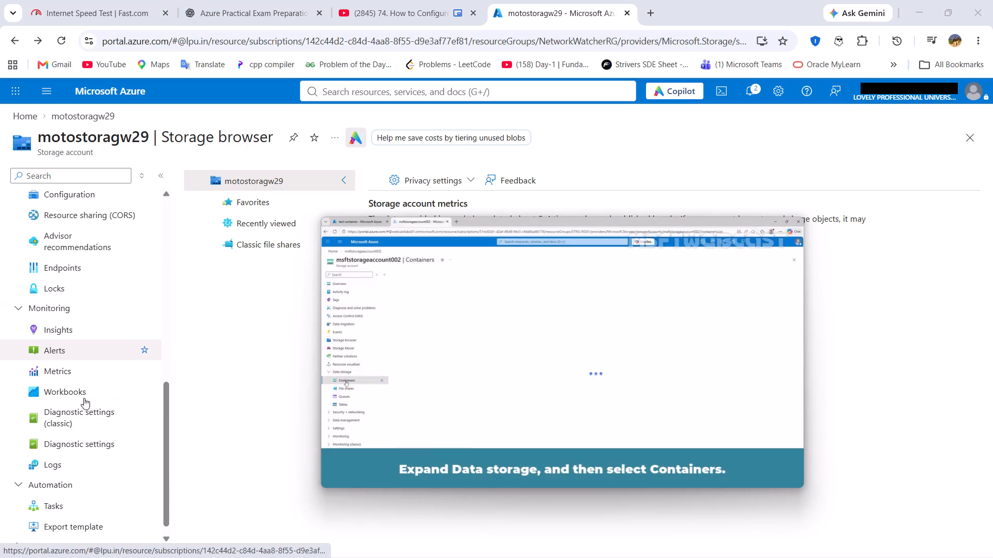
scroll(84, 398, "down", 1)
scroll(84, 398, "up", 1)
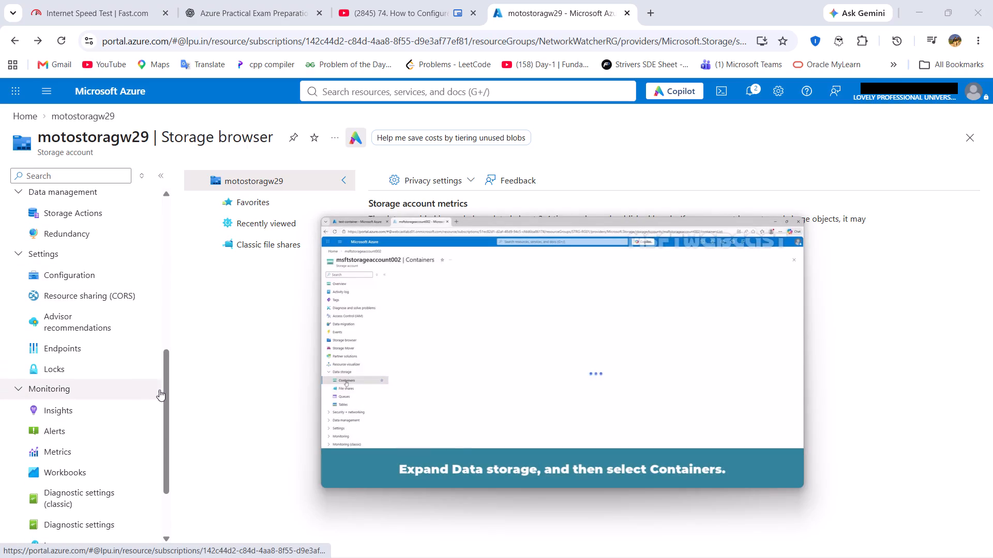
scroll(69, 431, "up", 3)
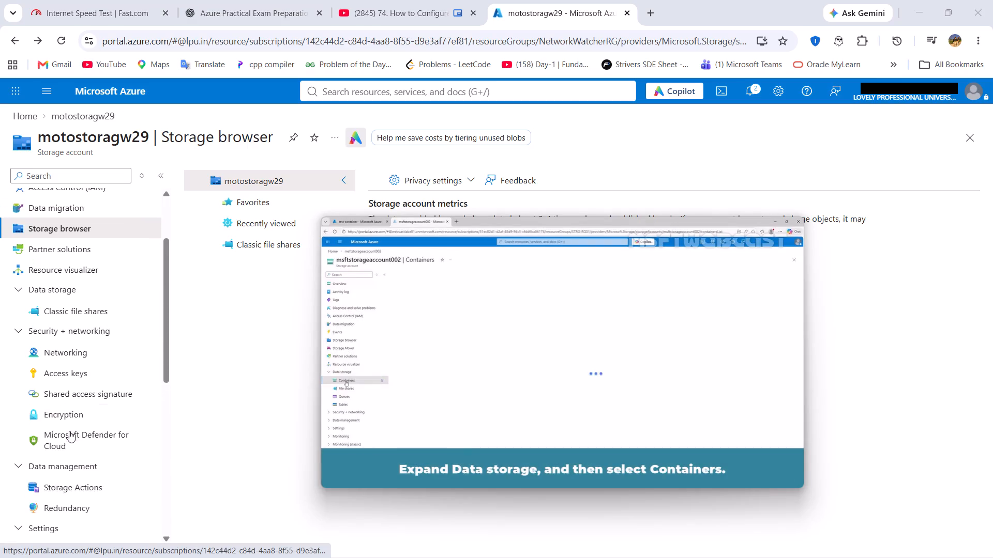
scroll(108, 319, "up", 3)
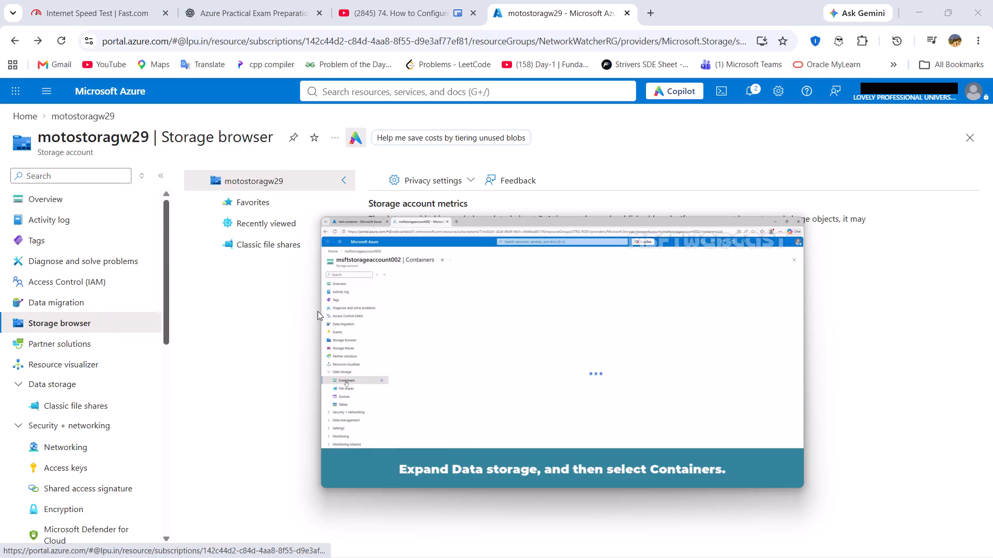
Recheck the motostoragw29 service menu against the tutorial for Containers, and shrink the floating video to uncover the Storage browser page.
left_click_drag(322, 302, 269, 324)
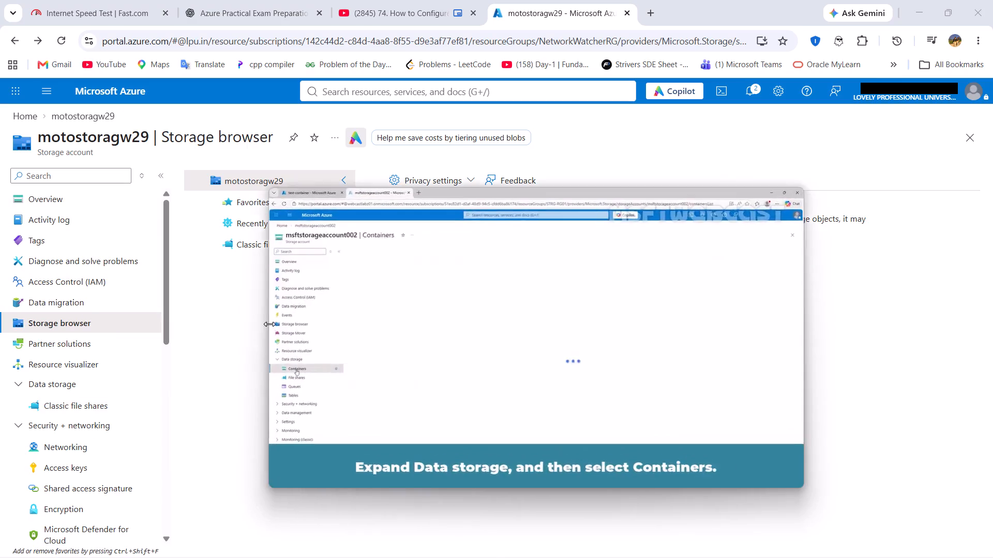
left_click_drag(269, 324, 329, 313)
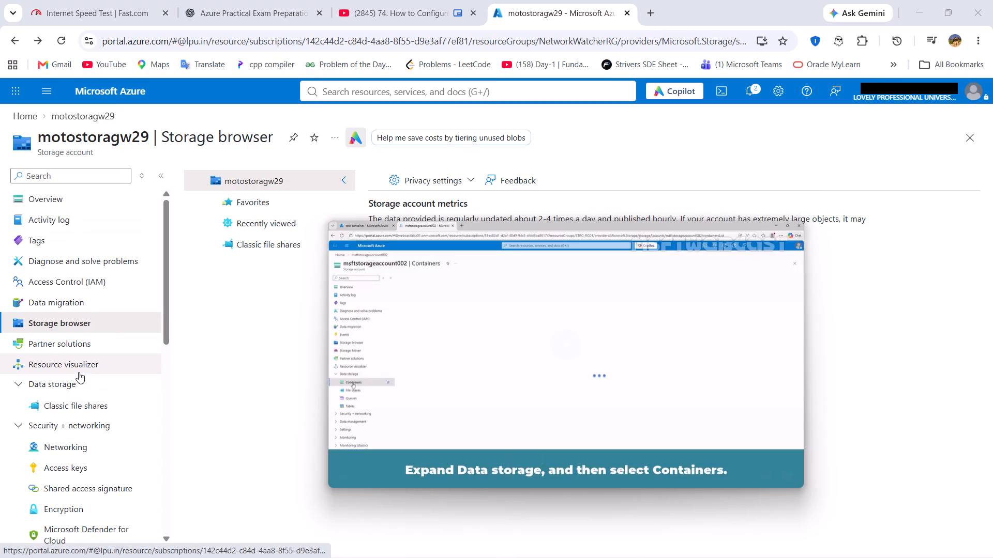
scroll(96, 402, "down", 3)
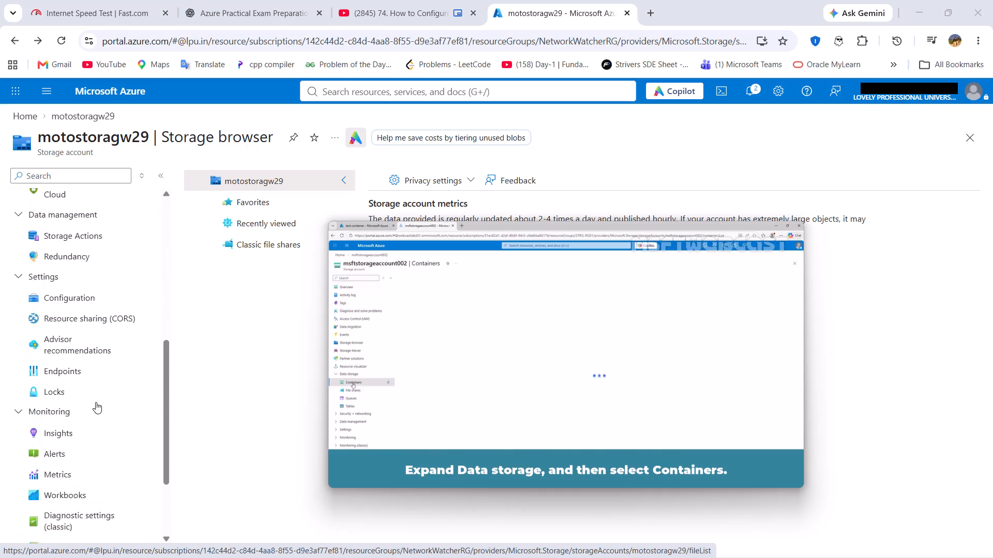
scroll(96, 402, "down", 2)
scroll(96, 402, "up", 2)
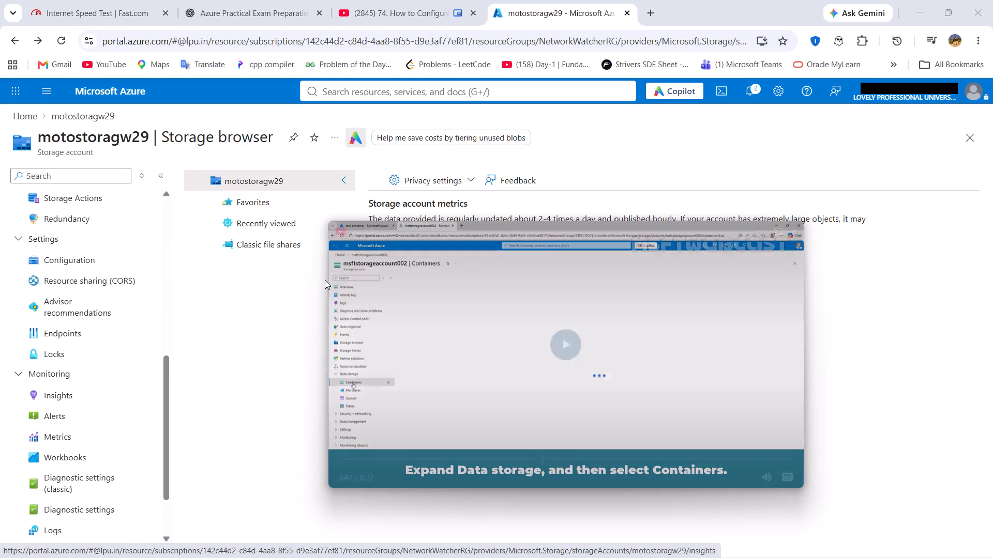
left_click_drag(332, 274, 631, 341)
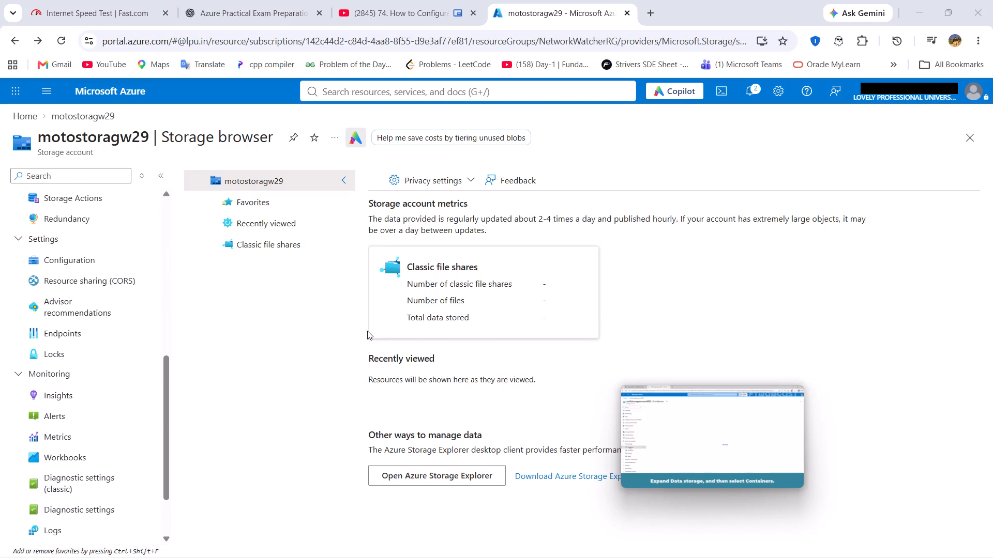
scroll(245, 313, "up", 2)
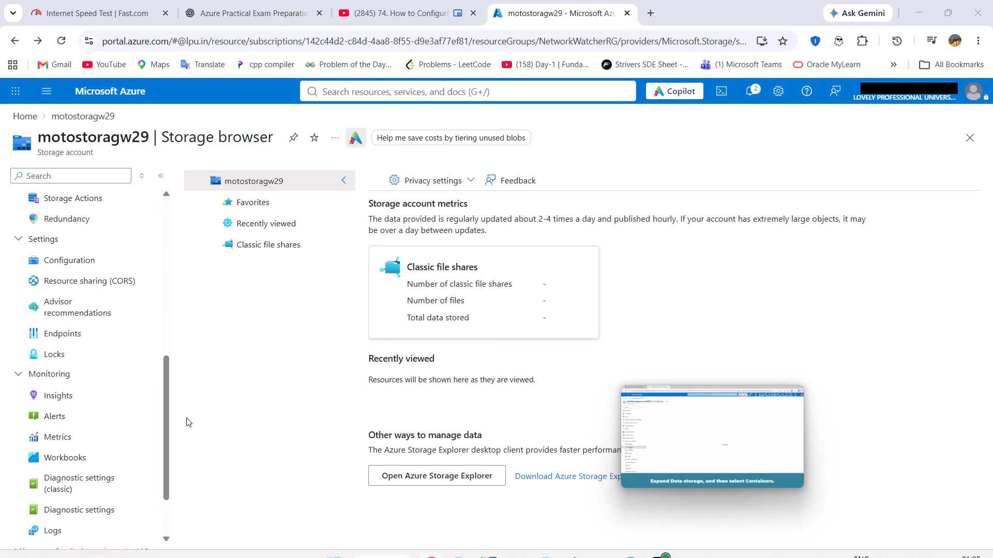
scroll(101, 370, "up", 2)
scroll(101, 370, "down", 1)
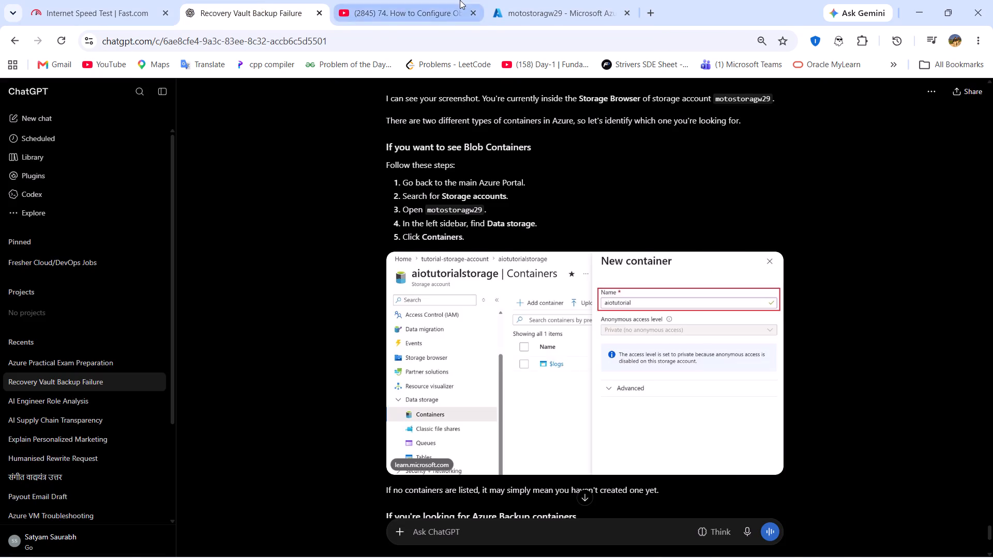
left_click(460, 0)
Return to the Azure portal, search for "storage" and open the list of storage accounts.
left_click(531, 0)
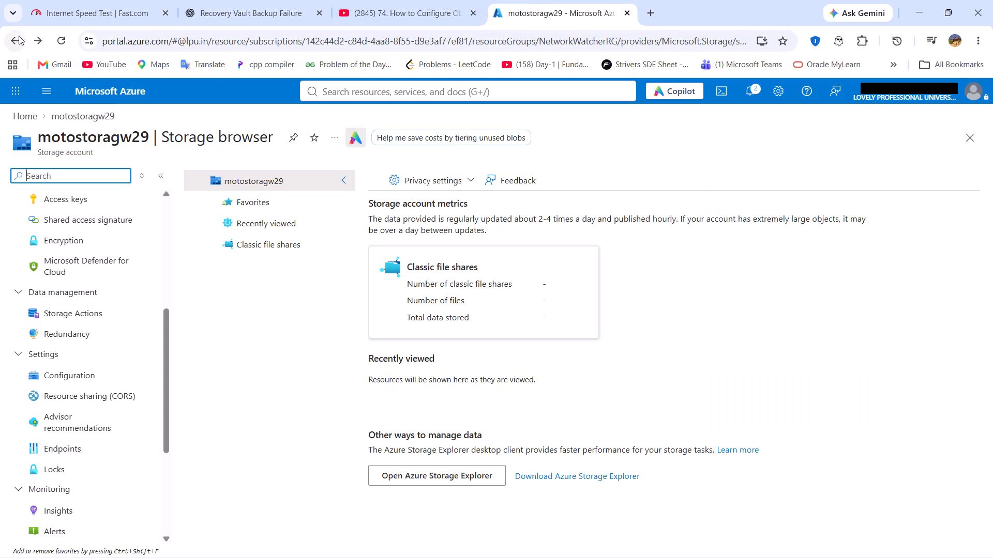
left_click(335, 85)
type("storage")
left_click(364, 165)
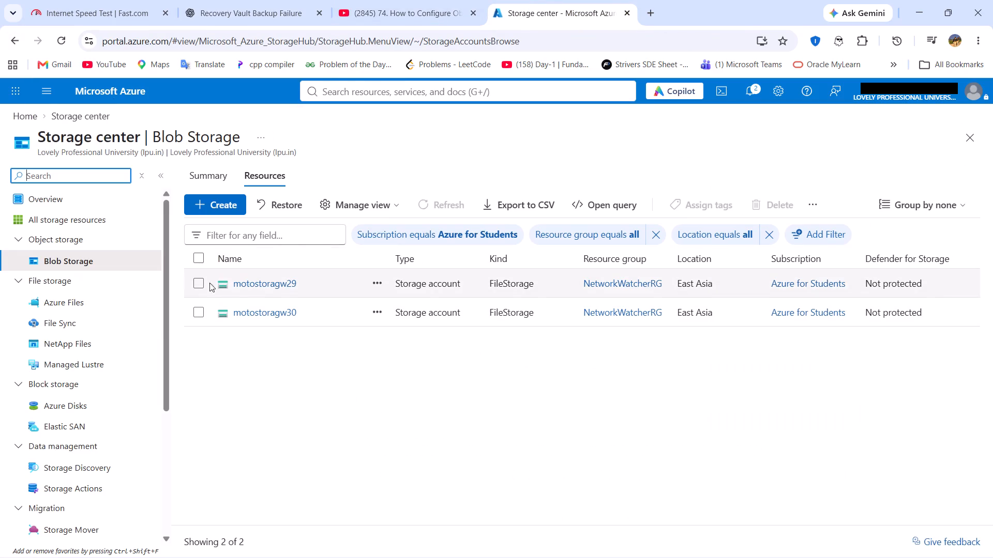
Delete the storage accounts motostoragw29 and motostoragw30, entering "delete" as the confirmation text.
left_click(201, 279)
left_click(197, 306)
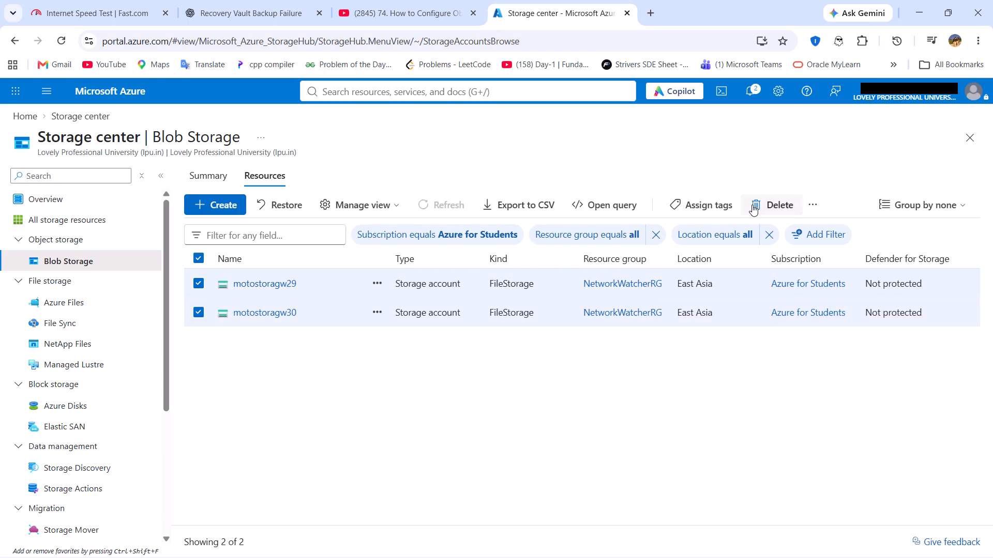
left_click(752, 205)
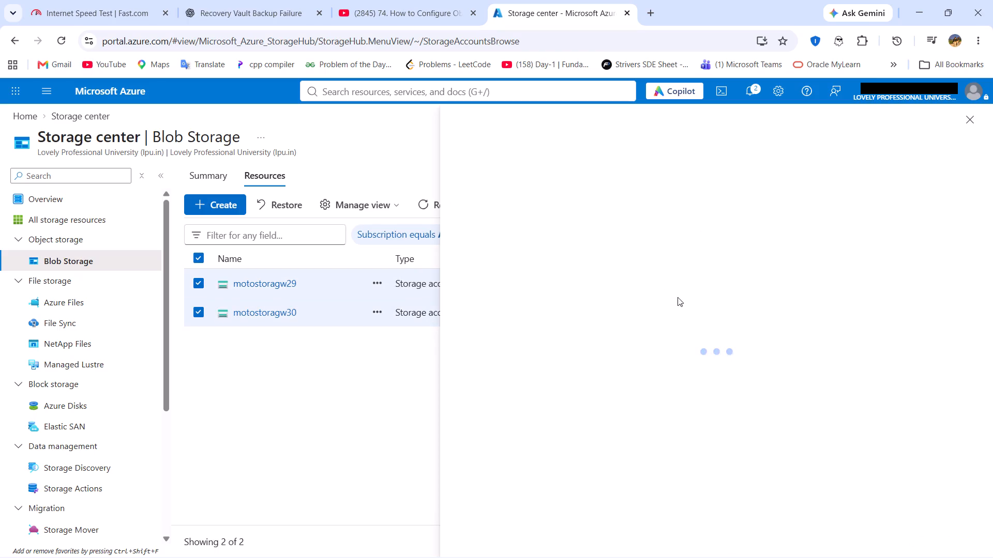
left_click(504, 504)
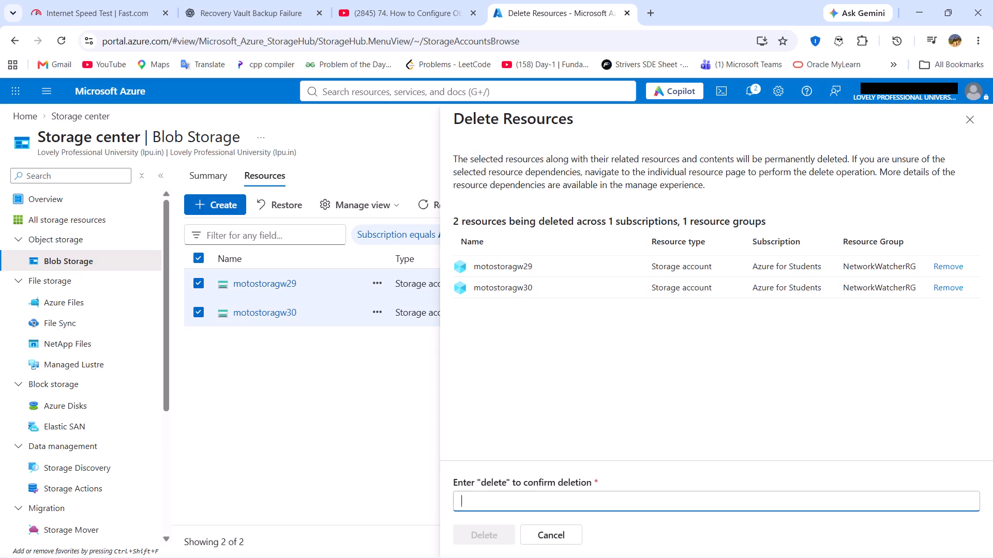
type("delete")
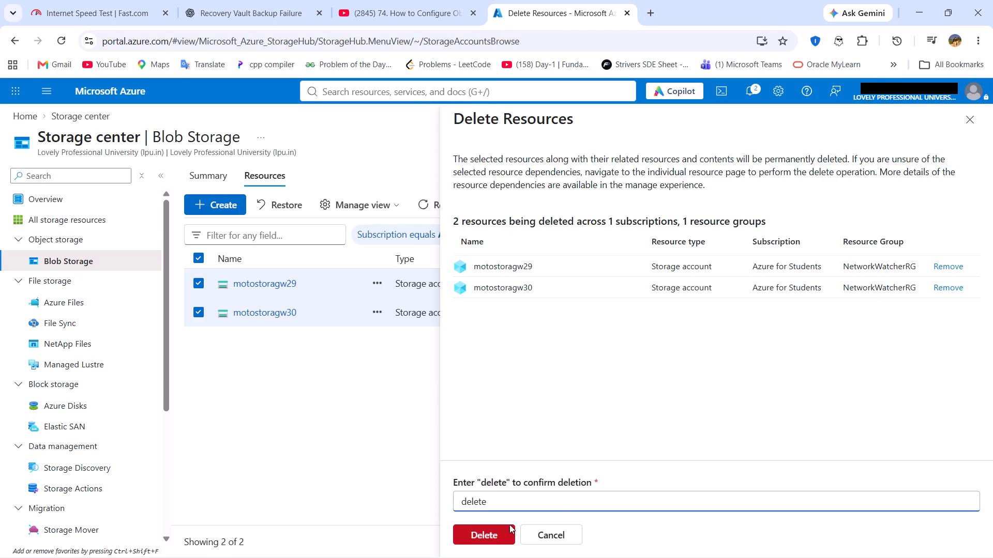
left_click(504, 529)
left_click(716, 384)
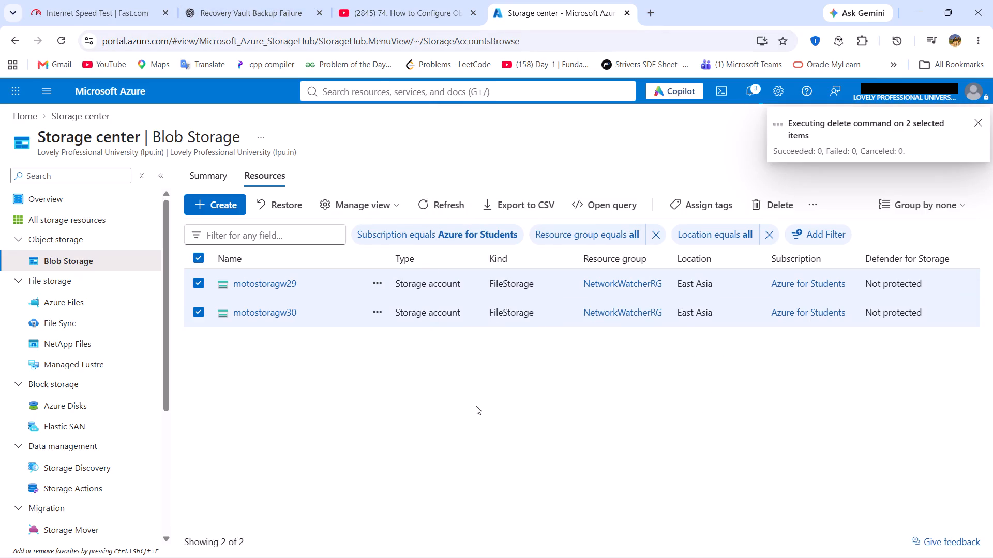
Start a new storage account in the NetworkWatcherRG resource group and name it motostoragw29.
left_click(223, 200)
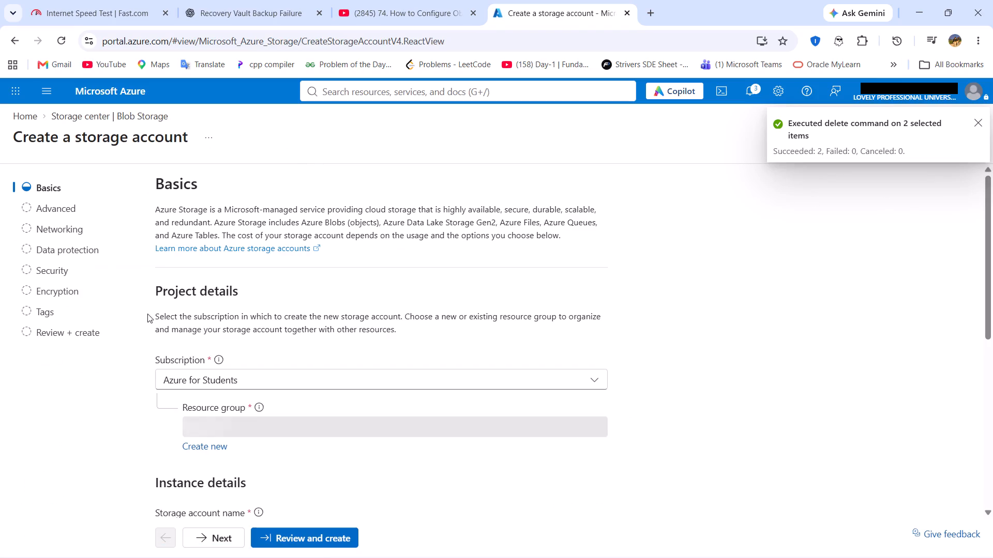
scroll(234, 426, "down", 1)
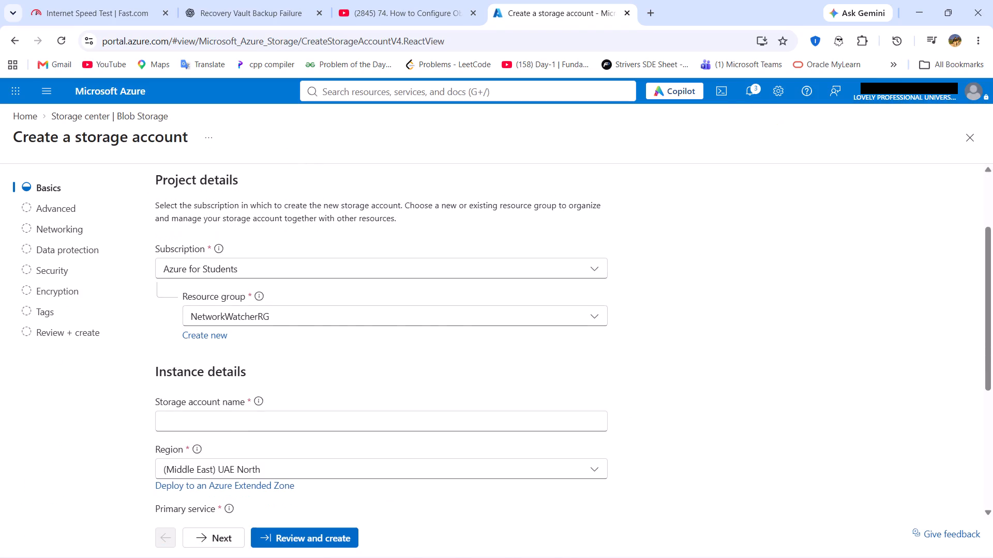
scroll(256, 406, "down", 1)
left_click(244, 367)
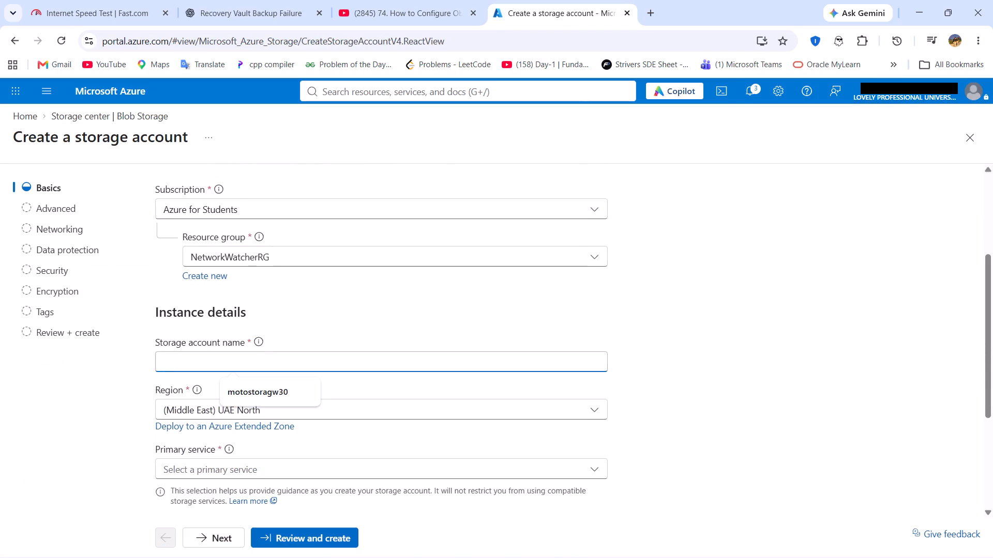
left_click(263, 384)
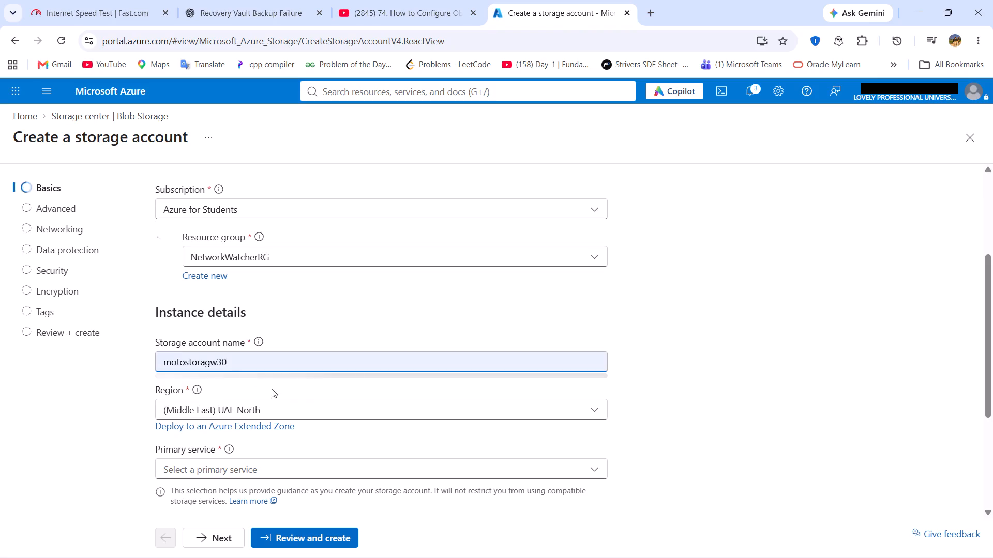
left_click(273, 364)
key("BackSpace")
key("BackSpace")
key("2")
key("9")
Set the storage account's region to (Asia Pacific) East Asia.
scroll(273, 364, "down", 1)
left_click(317, 357)
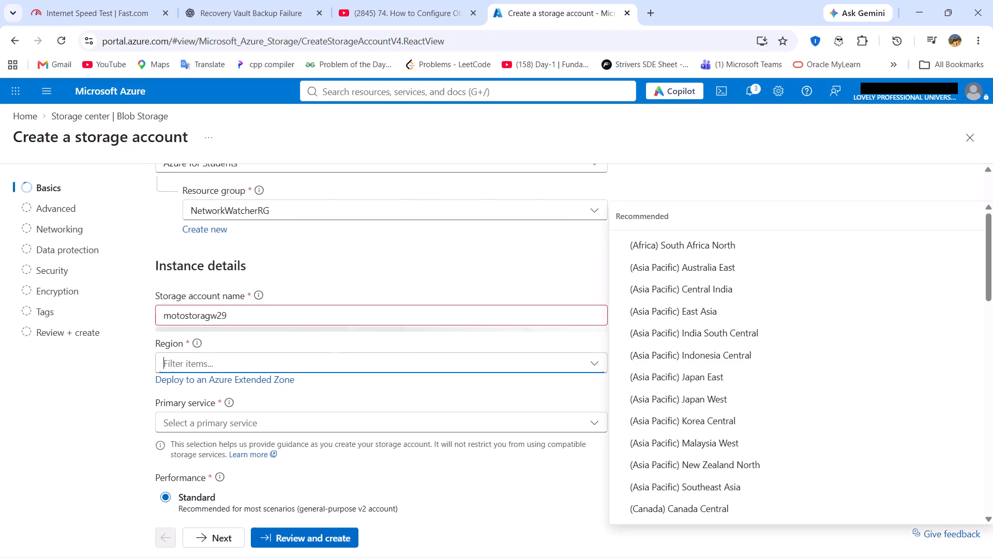
left_click(329, 365)
left_click(418, 397)
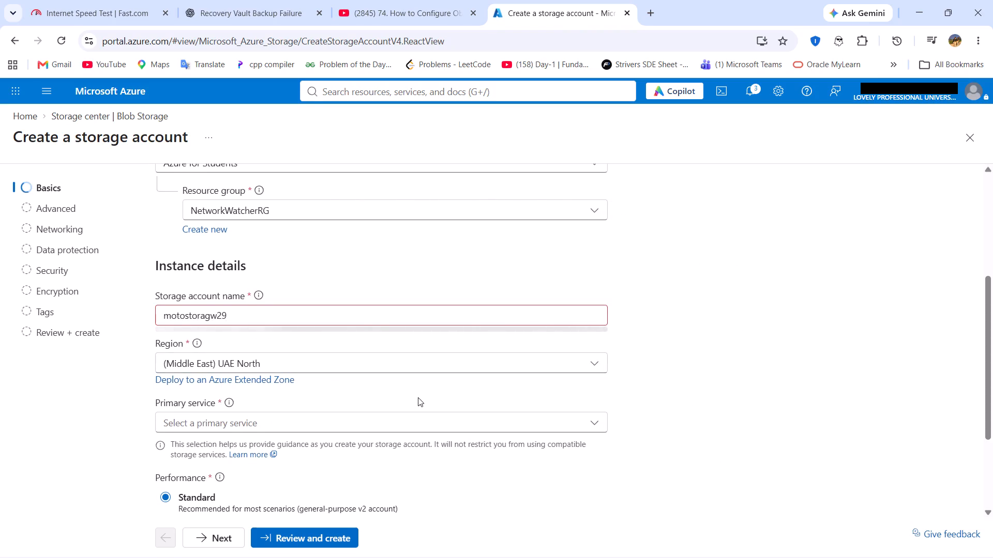
left_click(471, 363)
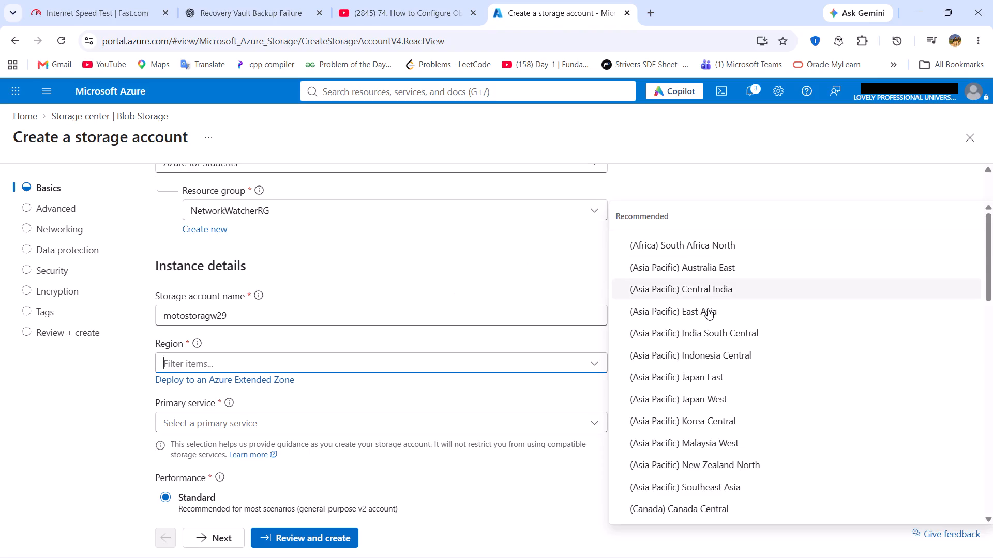
left_click(707, 308)
Set the primary service to Azure Blob Storage or Azure Data Lake Storage and the redundancy to Locally redundant storage (LRS).
scroll(482, 385, "down", 1)
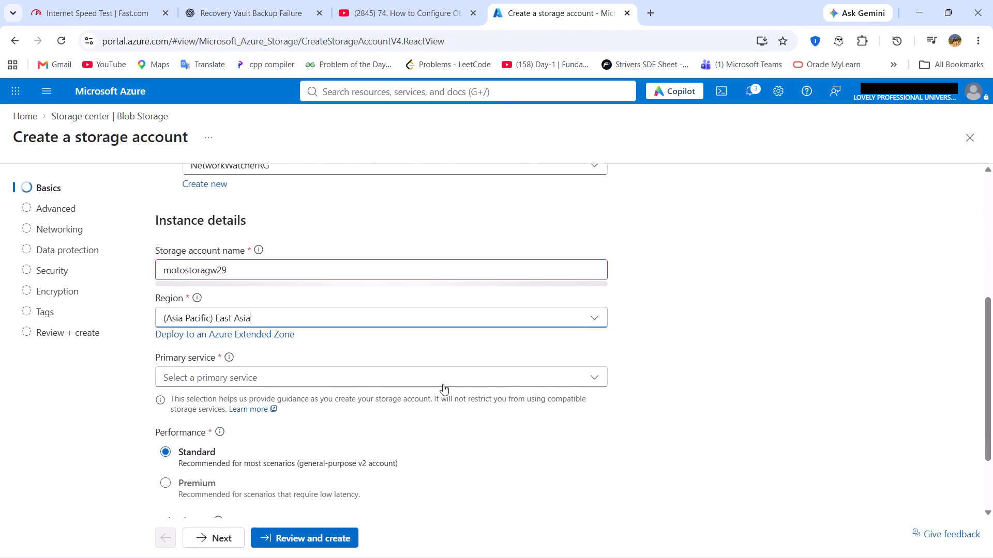
left_click(444, 383)
left_click(374, 391)
scroll(374, 391, "down", 1)
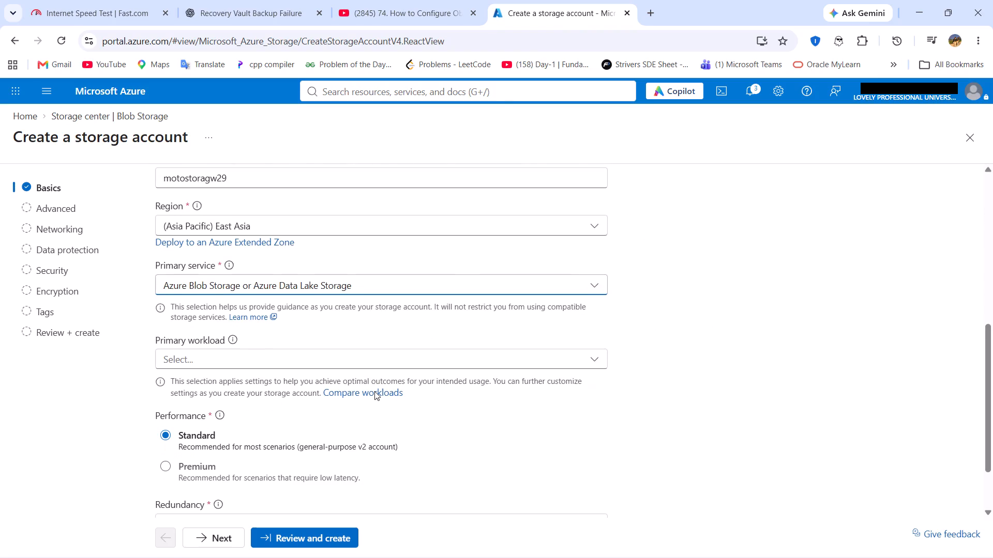
left_click(296, 359)
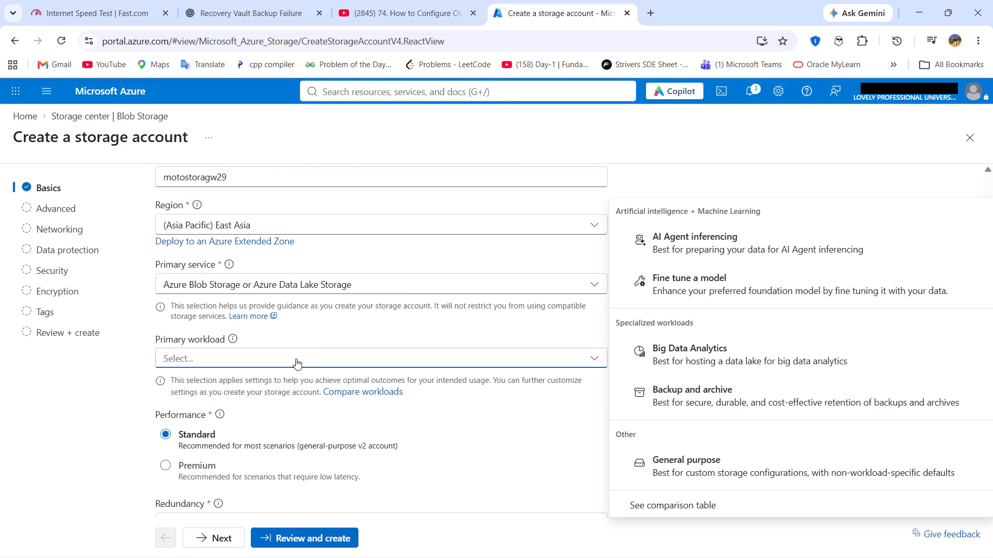
left_click(511, 329)
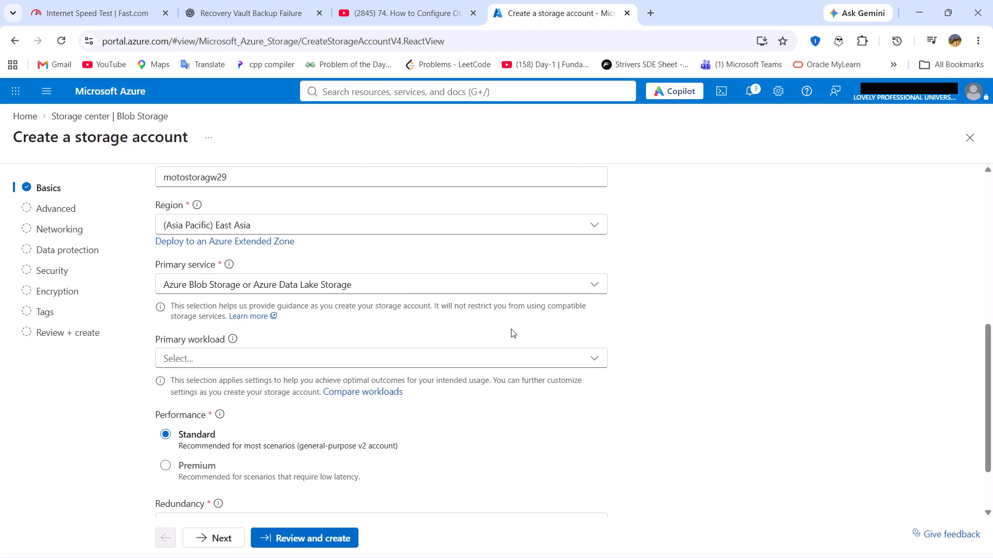
scroll(511, 329, "down", 2)
scroll(320, 423, "down", 1)
left_click(331, 439)
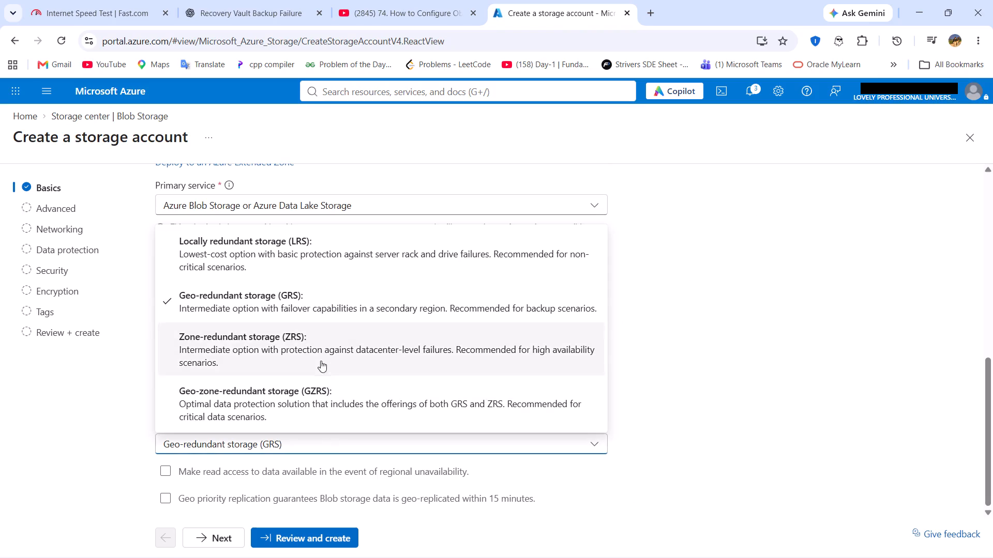
left_click(308, 273)
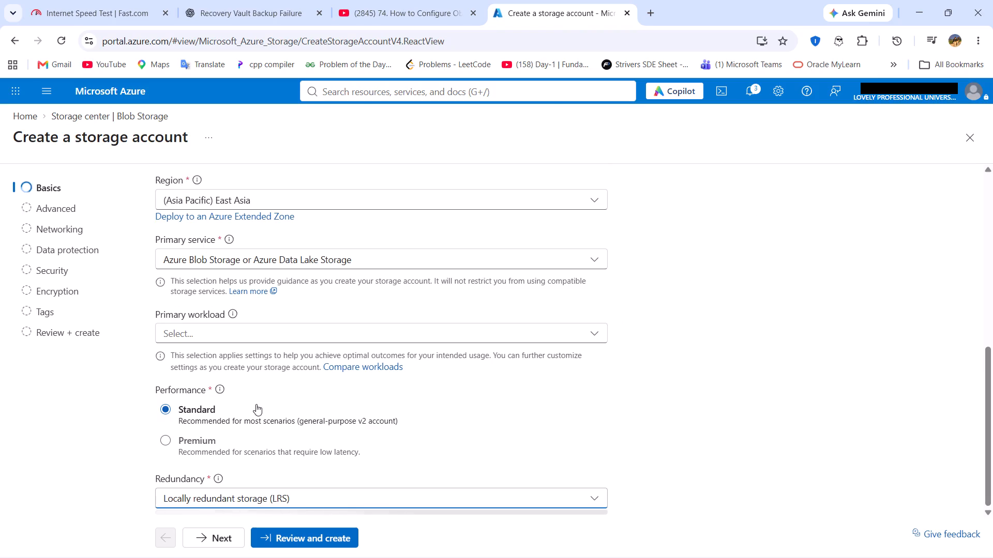
scroll(256, 404, "right", 1)
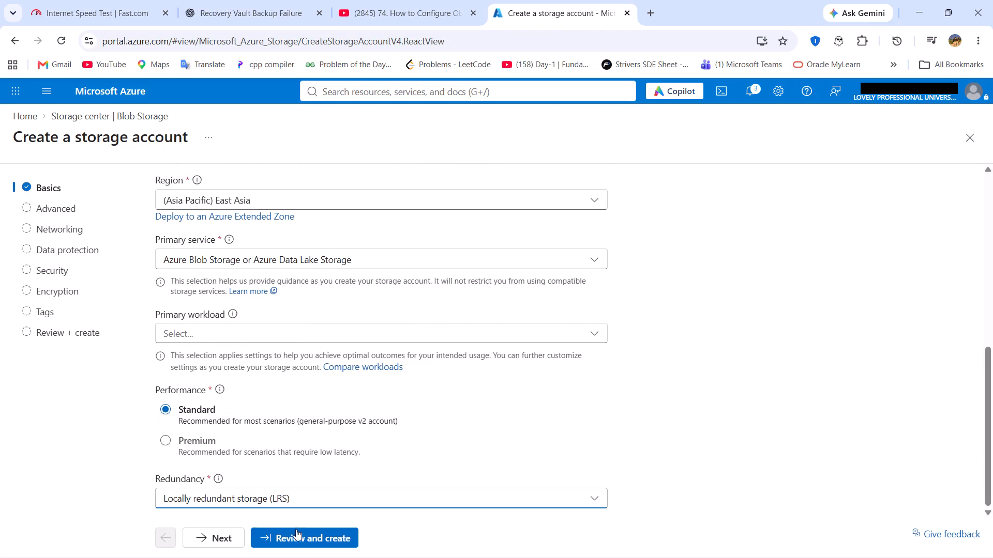
Review the motostoragw29 configuration and create the storage account.
left_click(296, 530)
scroll(344, 367, "down", 5)
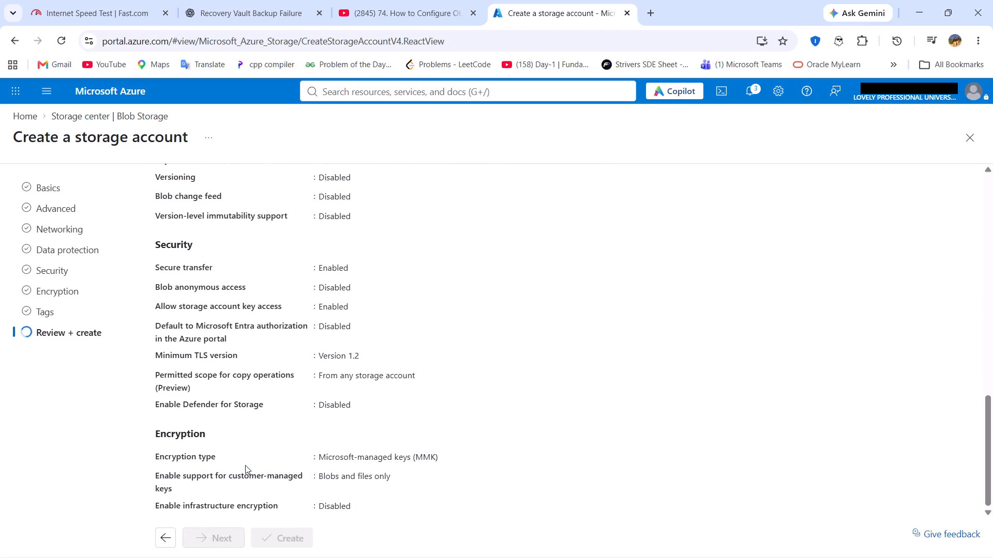
scroll(245, 465, "down", 4)
left_click(289, 549)
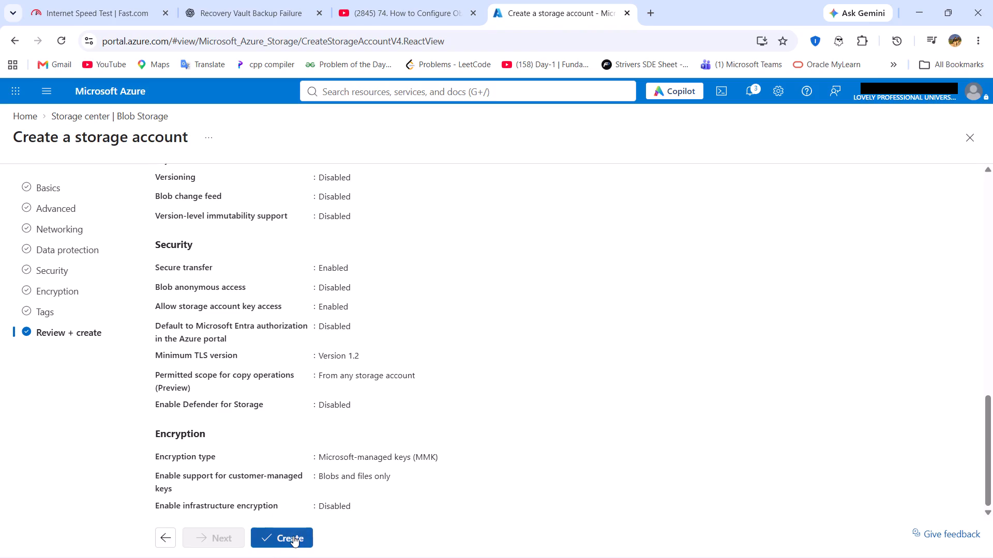
left_click(293, 536)
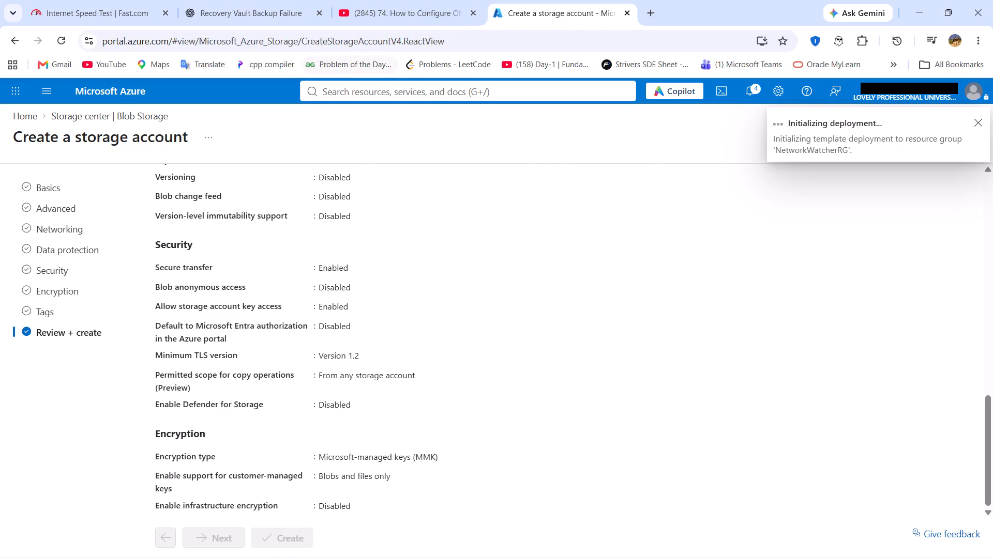
Search the portal for "stora" and return to the list of storage accounts.
left_click(367, 90)
type("stora")
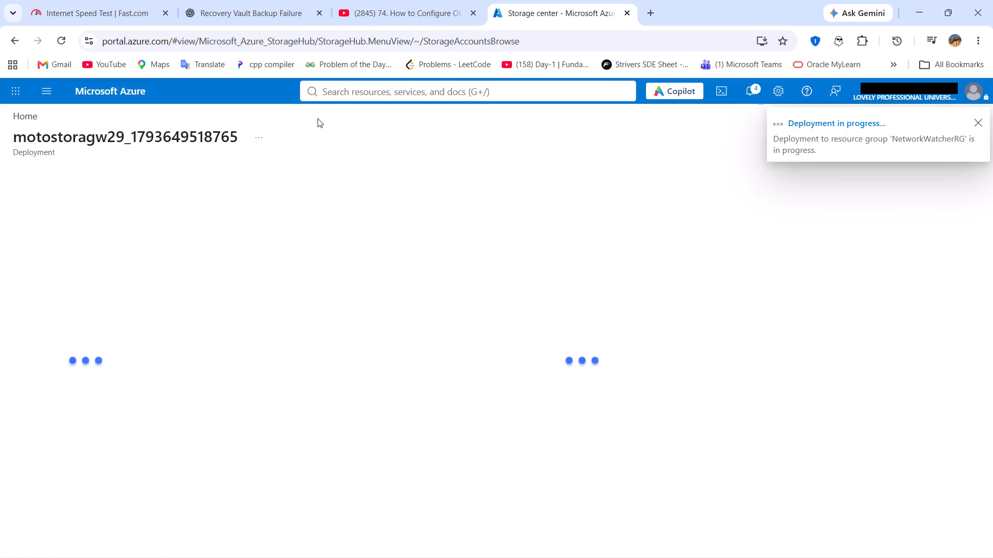
left_click(353, 88)
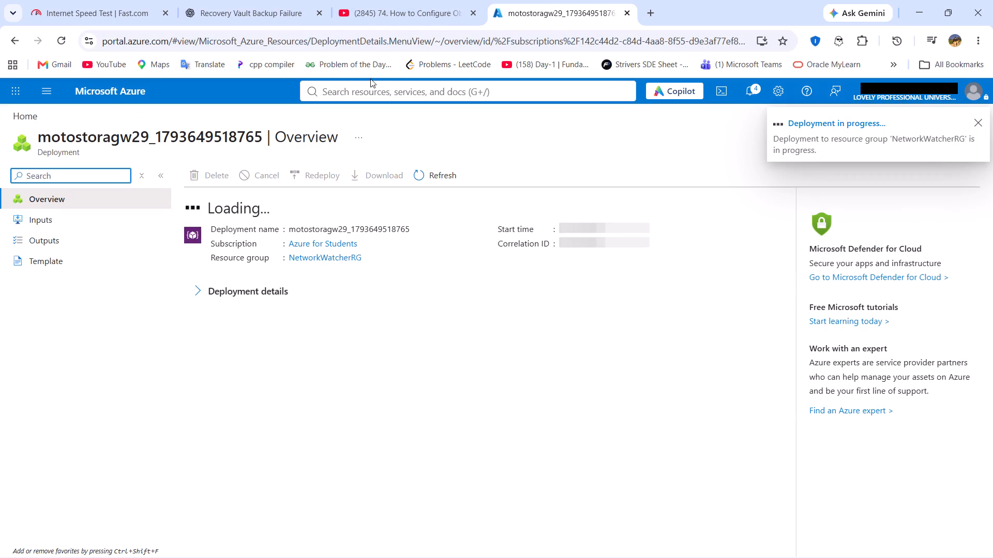
left_click(371, 84)
left_click(336, 289)
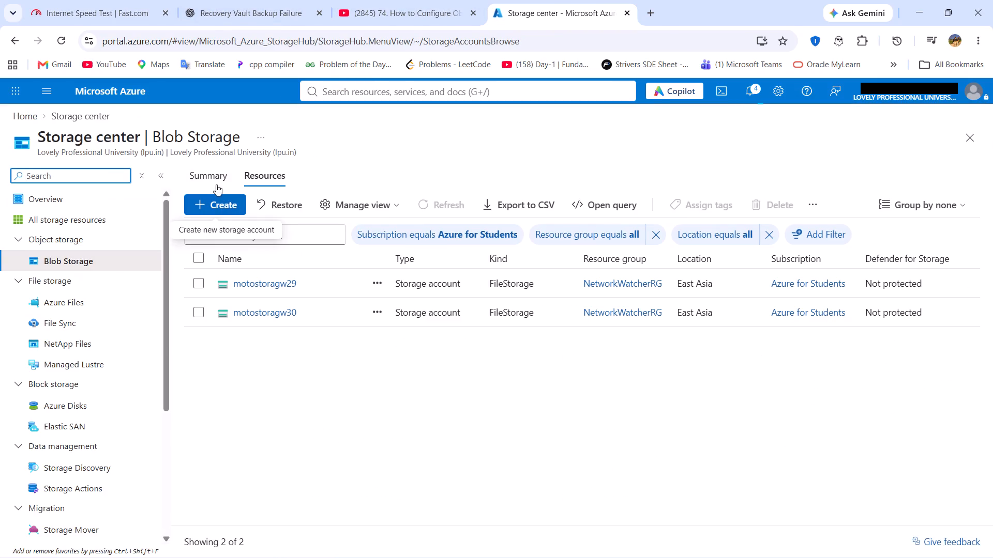
Start a second storage account in NetworkWatcherRG and enter storage30 as its name.
left_click(222, 202)
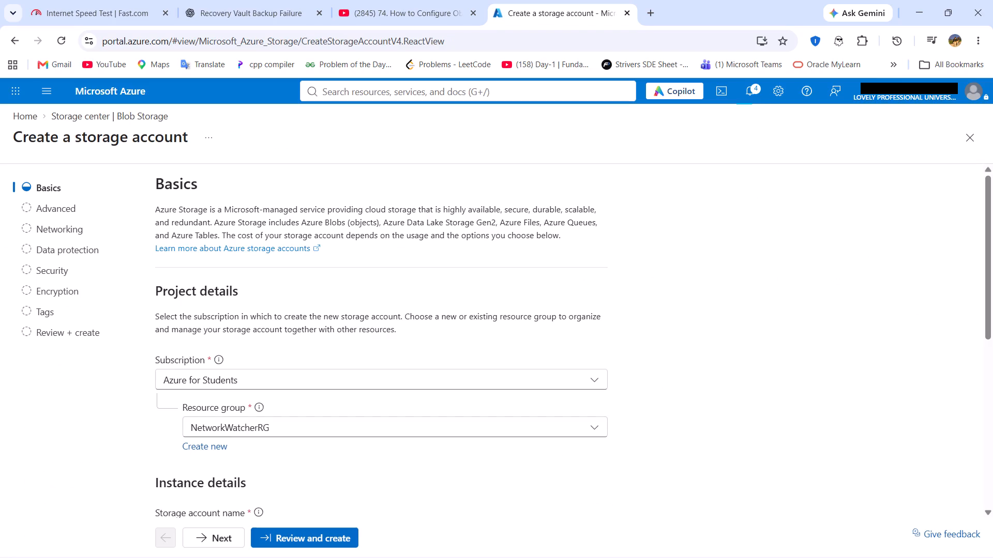
scroll(286, 429, "down", 1)
left_click(252, 423)
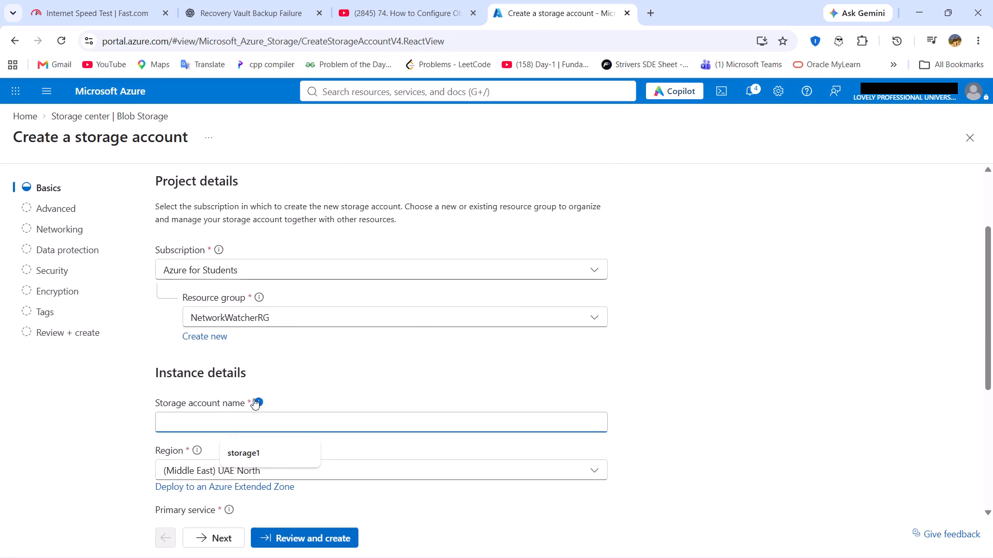
left_click(253, 452)
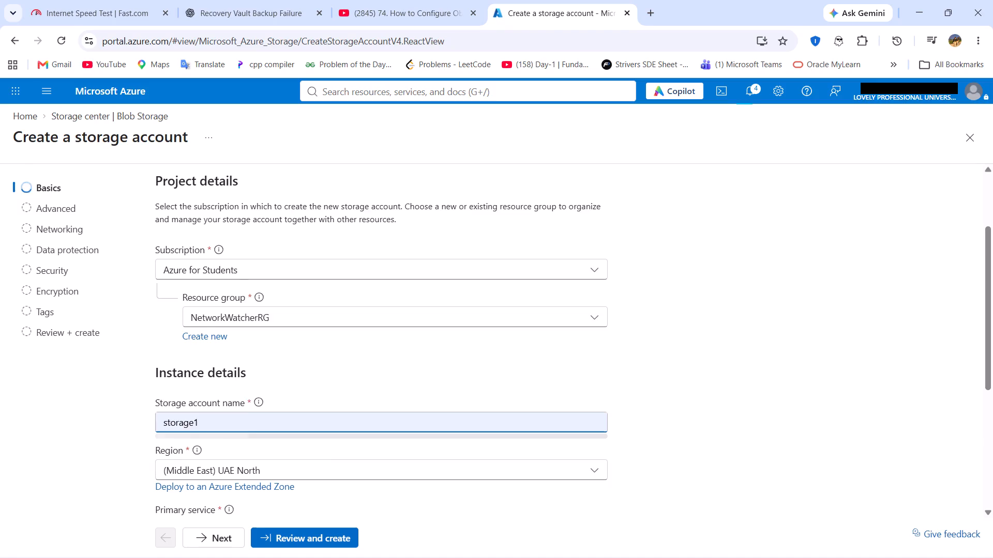
left_click_drag(227, 424, 200, 419)
left_click(200, 419)
key("BackSpace")
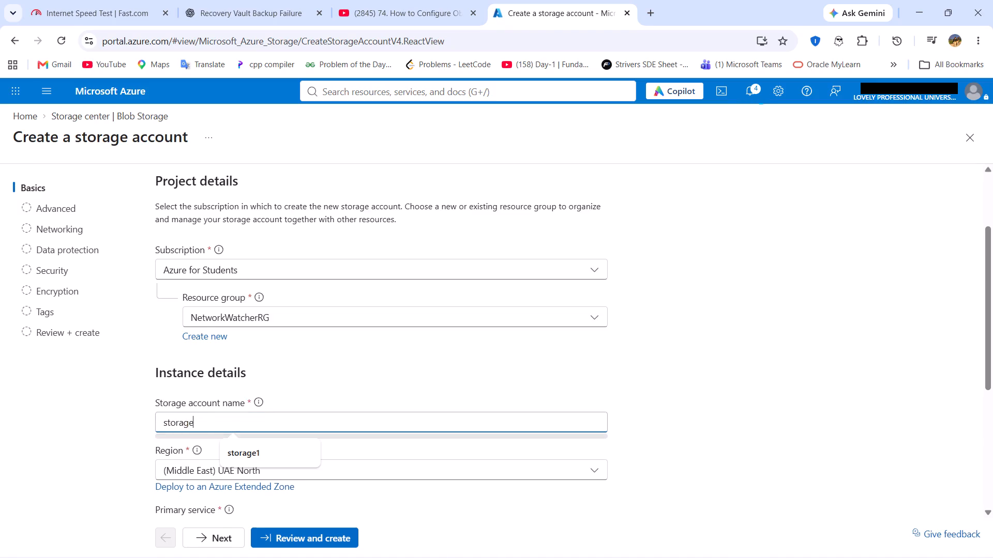
key("3")
key("0")
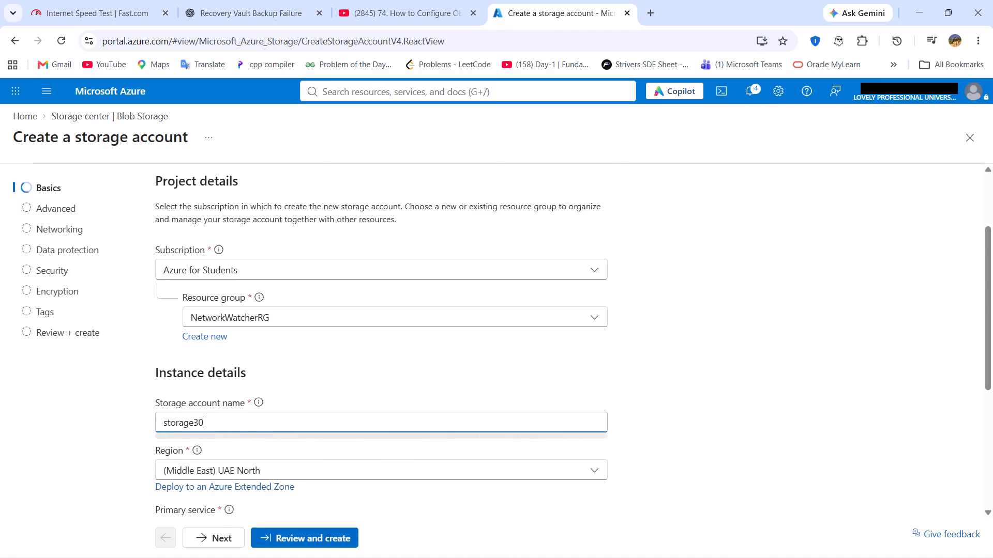
Insert "mu" after the first letter of the storage account name so that it reads smutorage30.
scroll(200, 419, "down", 1)
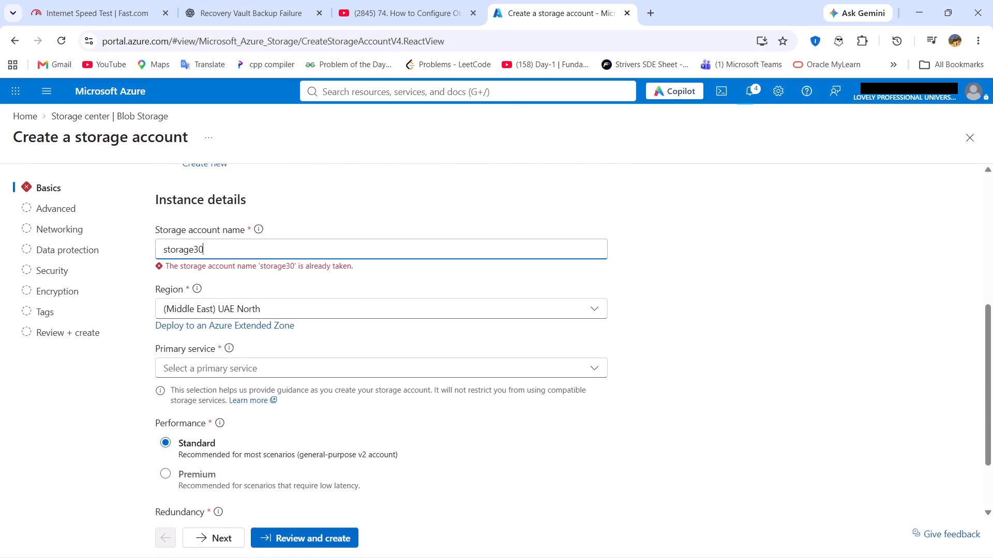
left_click(194, 254)
key("Left")
key("Left")
key("Left")
key("Left")
key("Left")
key("Left")
type("mu")
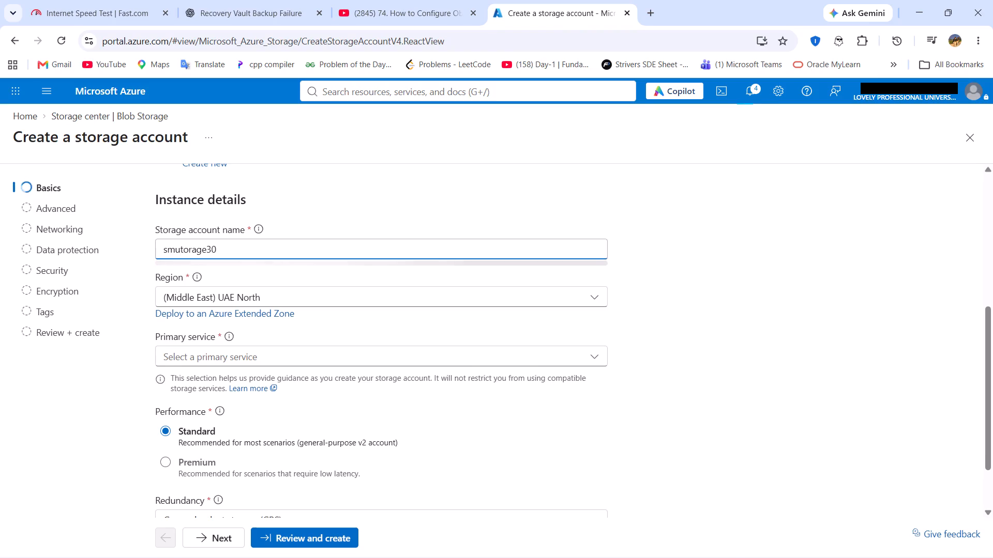
Set smutorage30's primary service to Azure Blob Storage or Azure Data Lake Storage and its redundancy to Locally redundant storage (LRS).
left_click(281, 294)
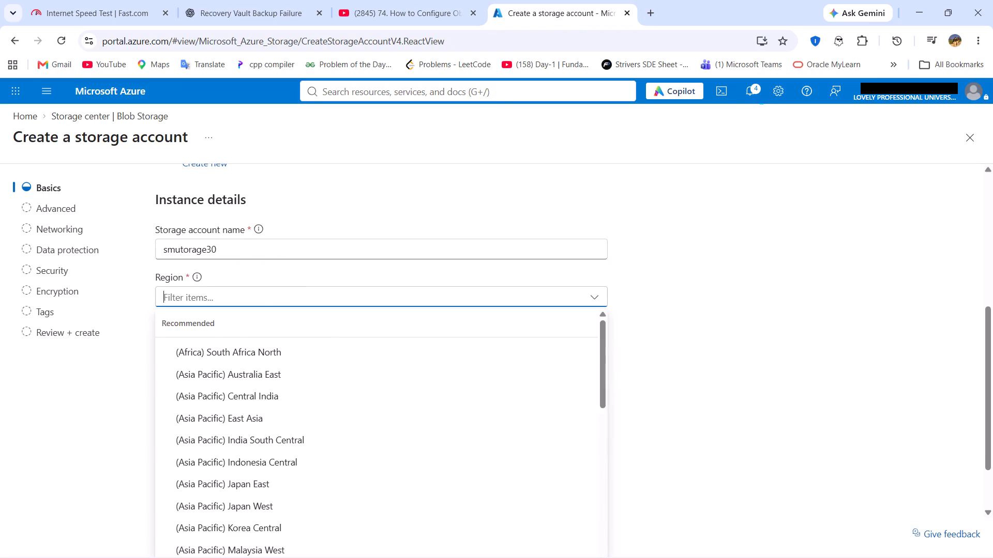
left_click(148, 366)
left_click(315, 356)
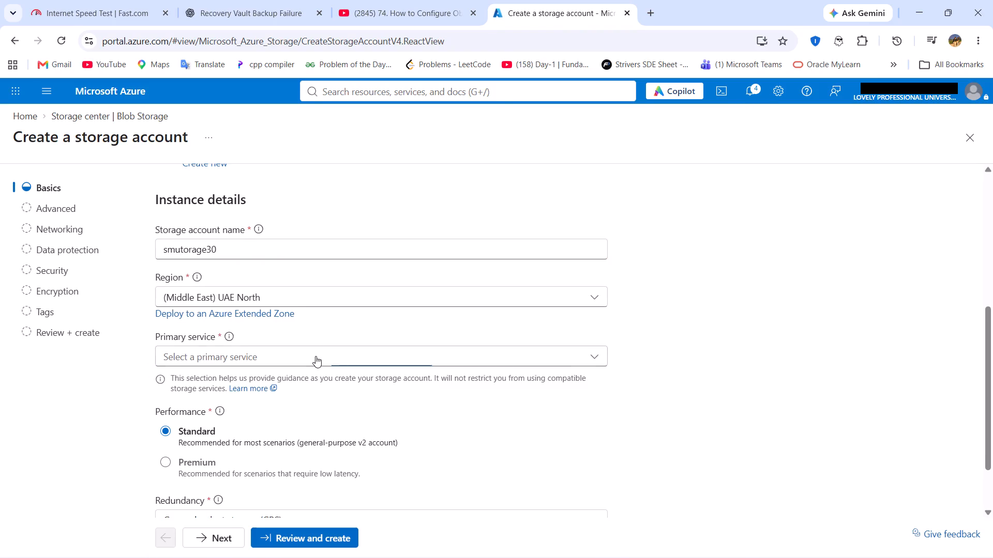
left_click(320, 385)
scroll(320, 385, "down", 1)
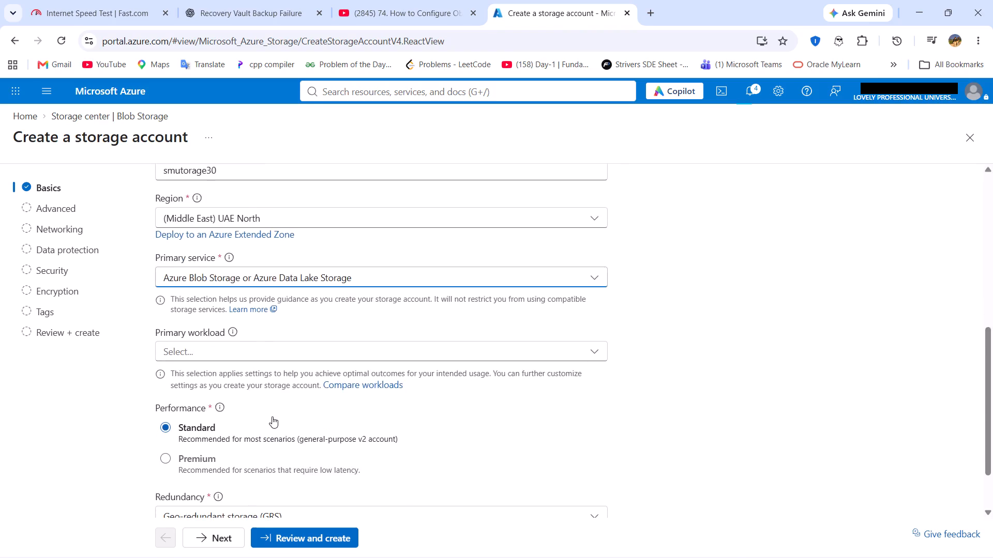
scroll(272, 416, "down", 1)
left_click(256, 446)
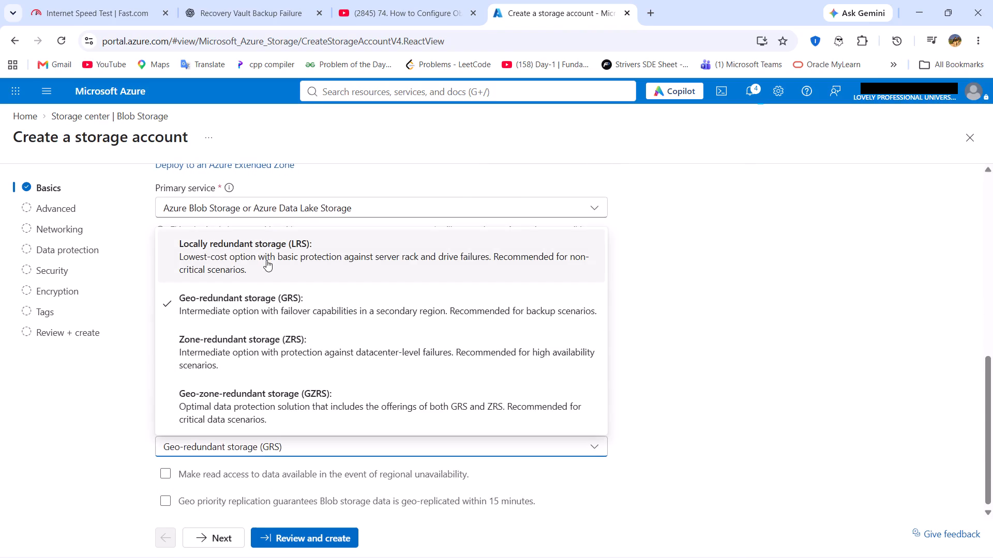
left_click(266, 260)
scroll(315, 364, "down", 3)
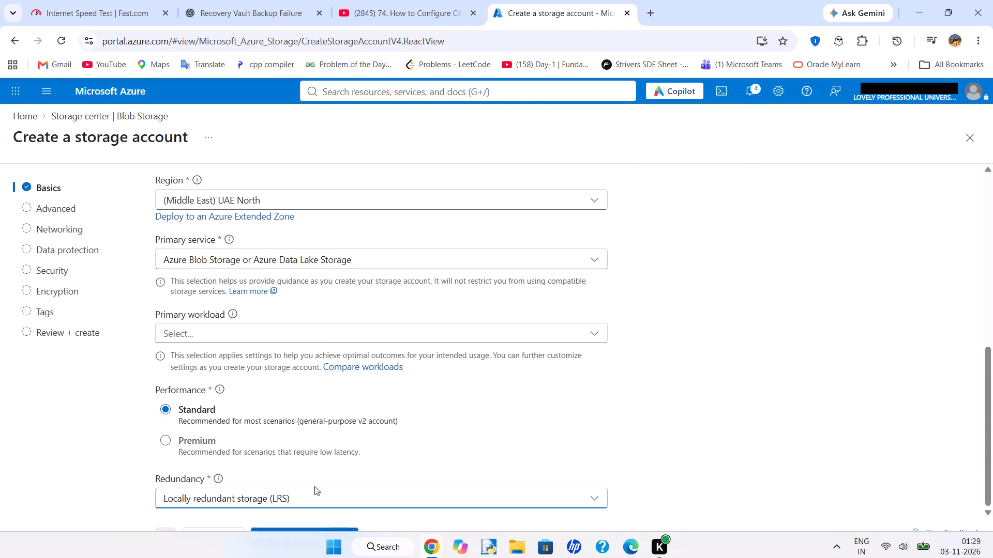
Review and create the smutorage30 storage account, then open the deployed resource.
left_click(325, 537)
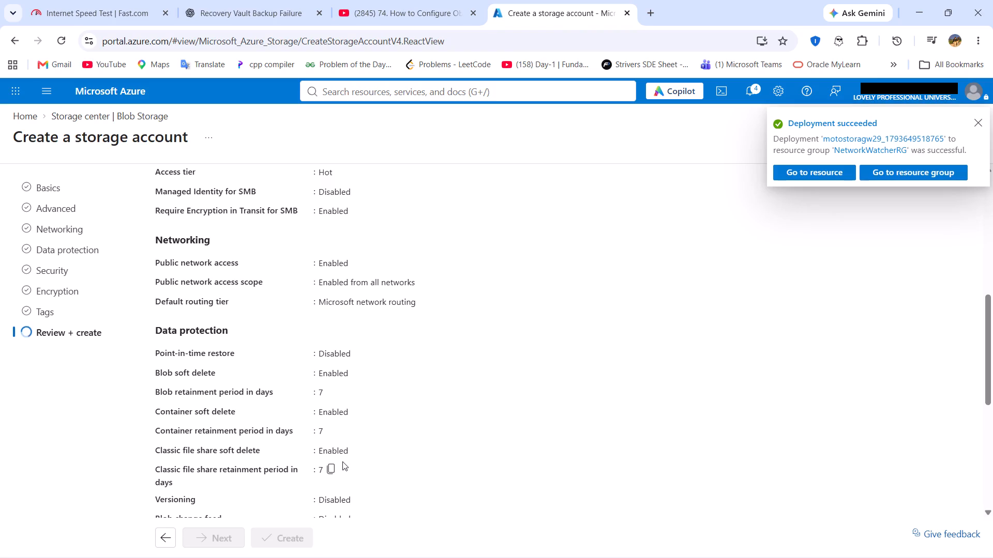
left_click(298, 534)
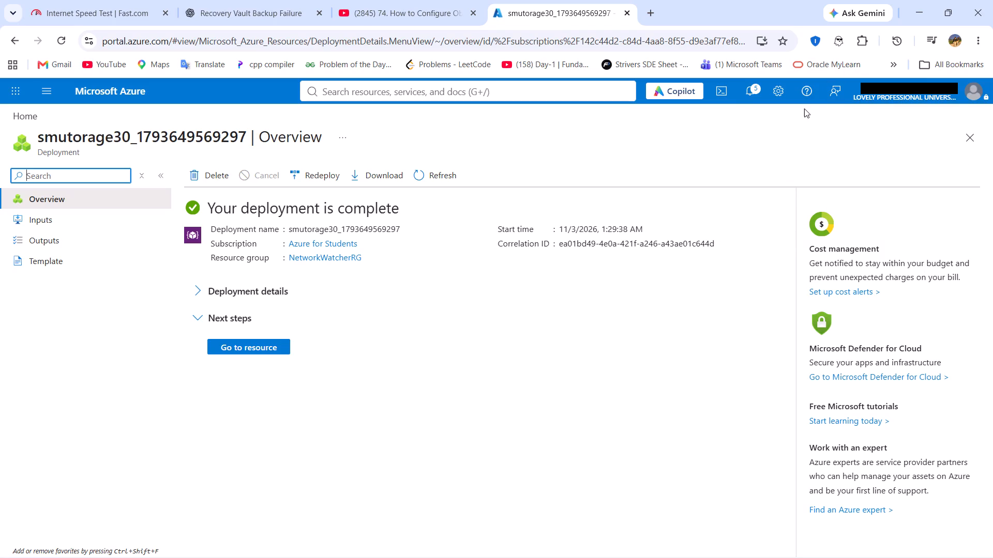
left_click(259, 354)
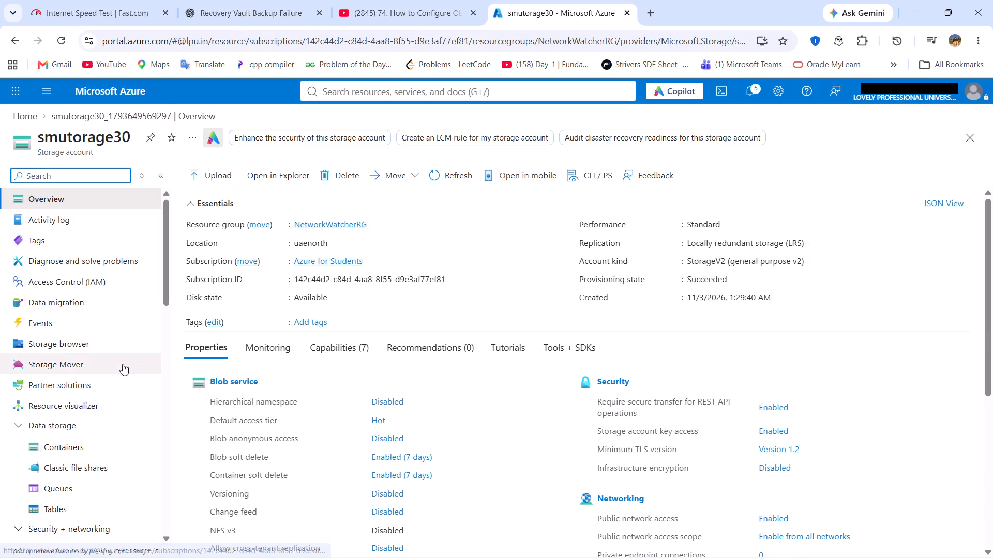
Enable Allow Blob anonymous access in smutorage30's configuration, save the change and refresh the account overview.
left_click(62, 447)
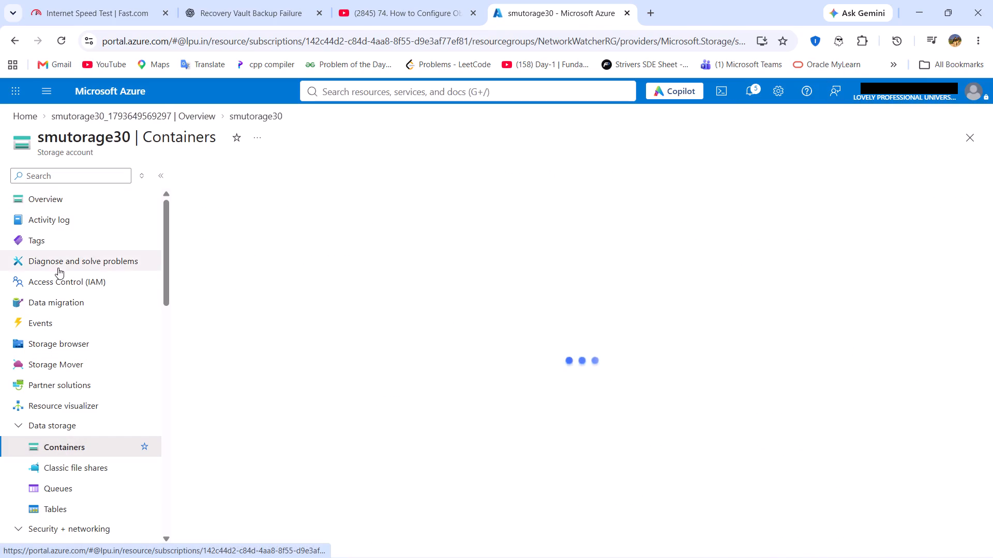
left_click(57, 208)
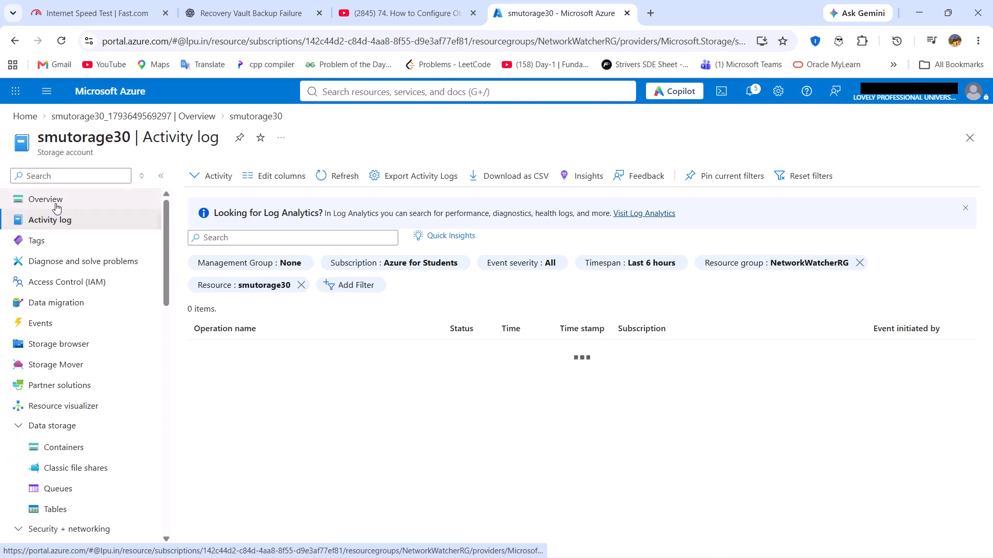
left_click(55, 203)
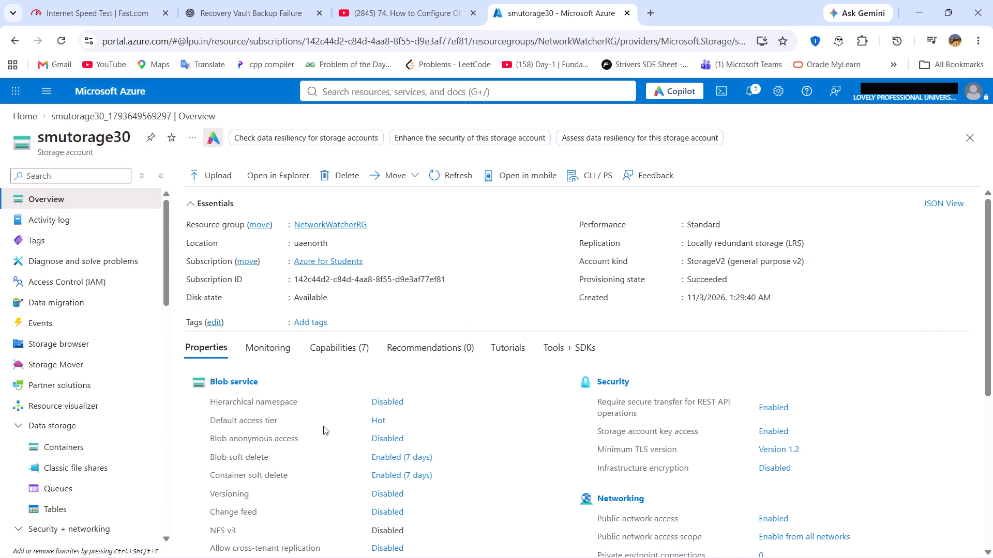
left_click(395, 437)
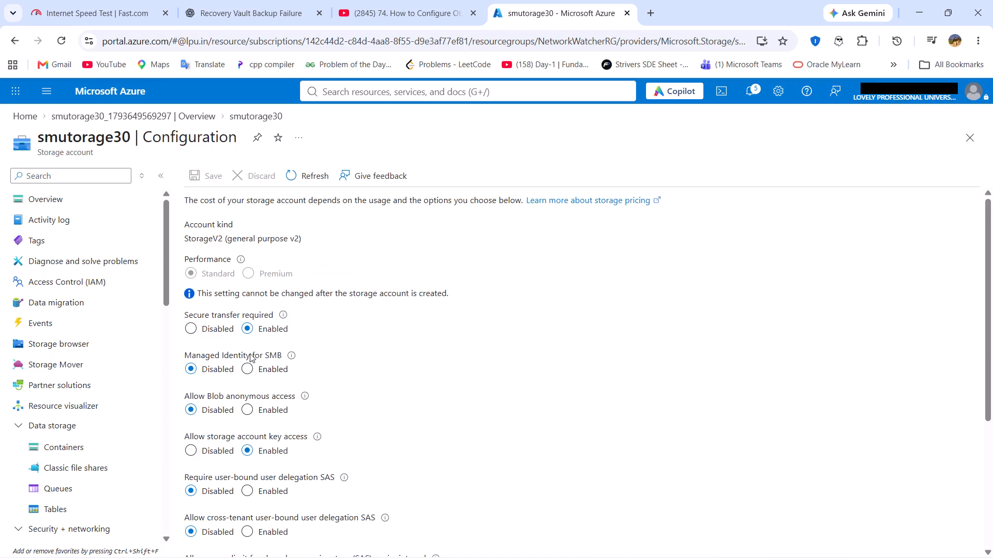
left_click(248, 410)
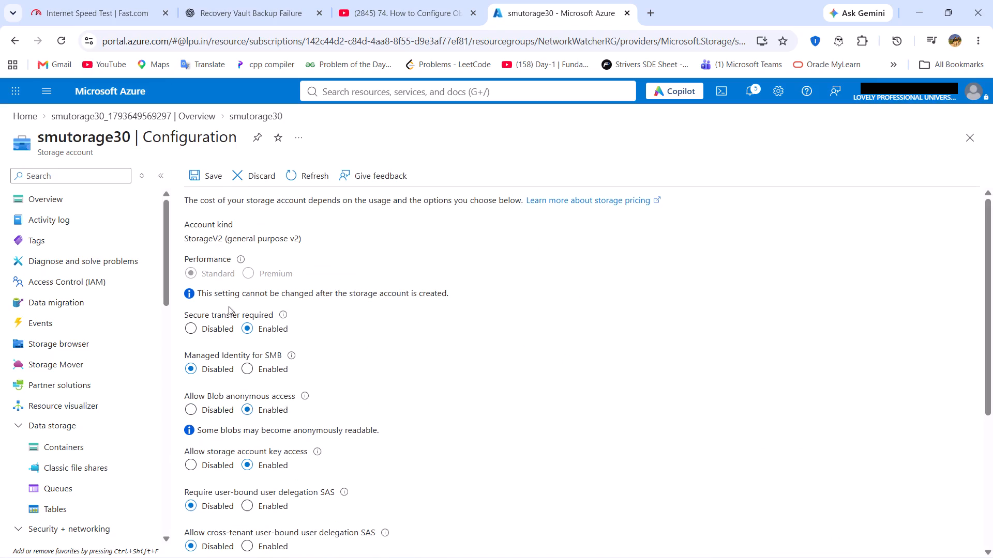
left_click(207, 175)
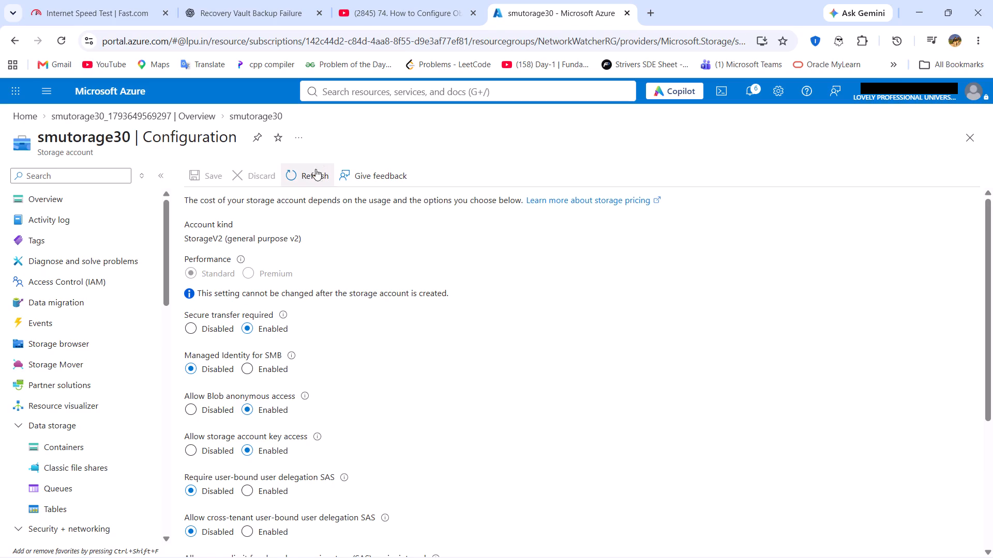
scroll(244, 298, "up", 1)
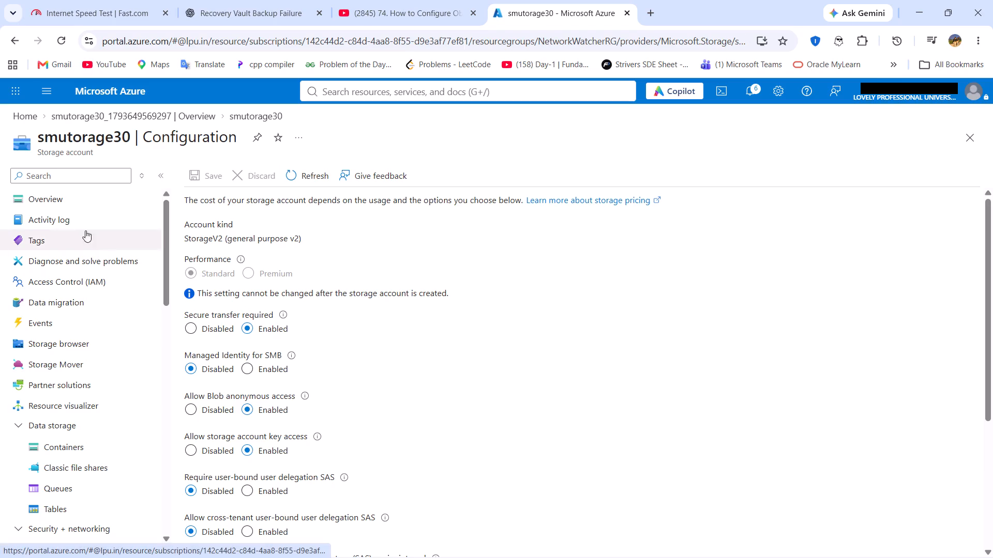
left_click(75, 206)
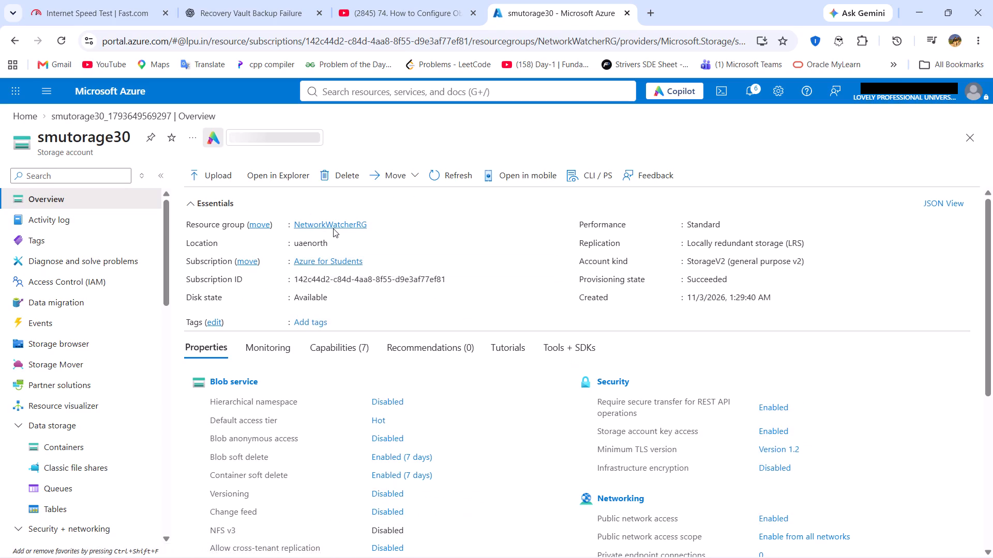
left_click(443, 172)
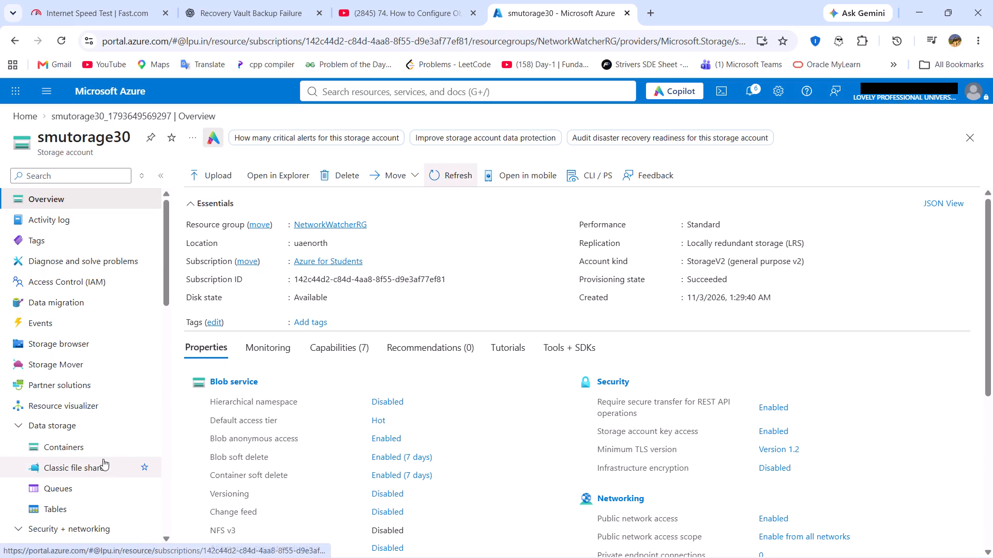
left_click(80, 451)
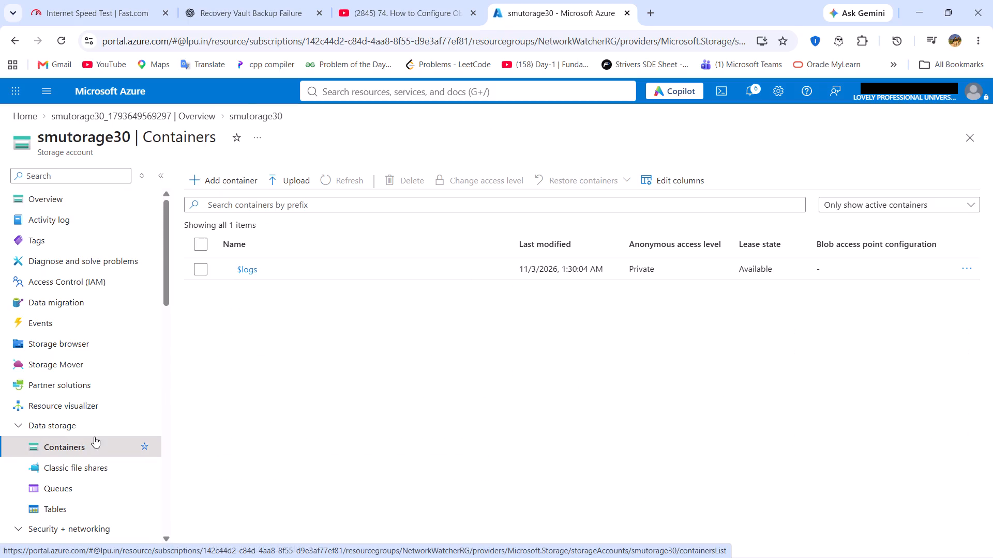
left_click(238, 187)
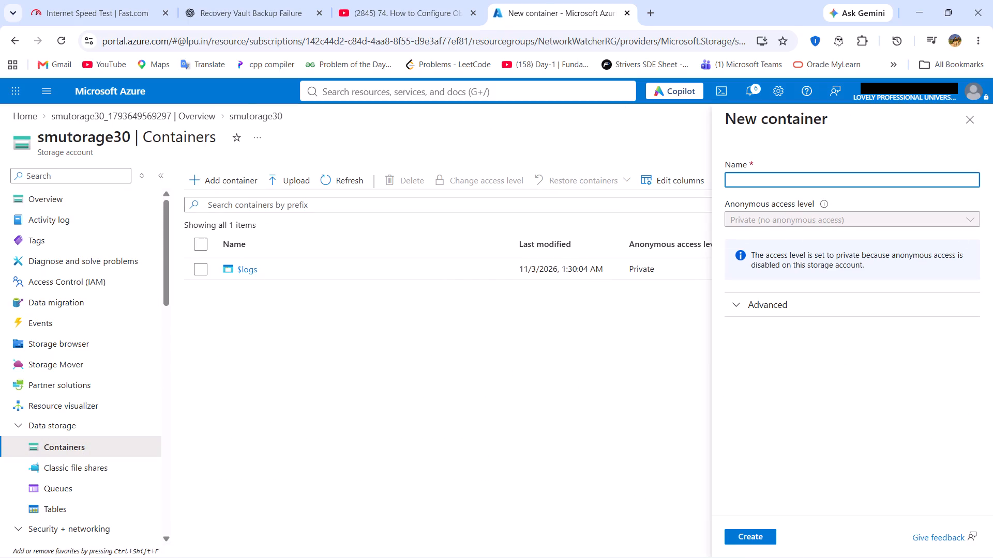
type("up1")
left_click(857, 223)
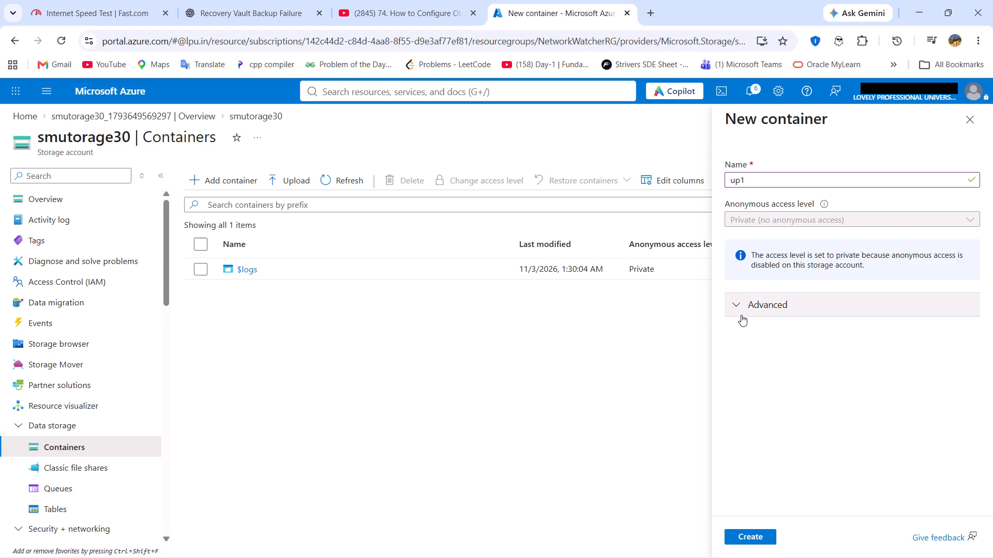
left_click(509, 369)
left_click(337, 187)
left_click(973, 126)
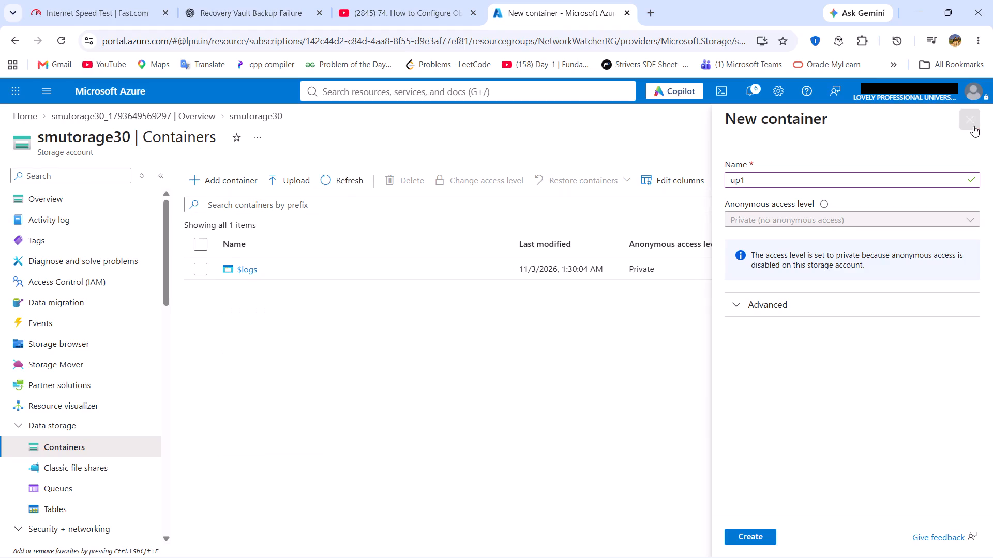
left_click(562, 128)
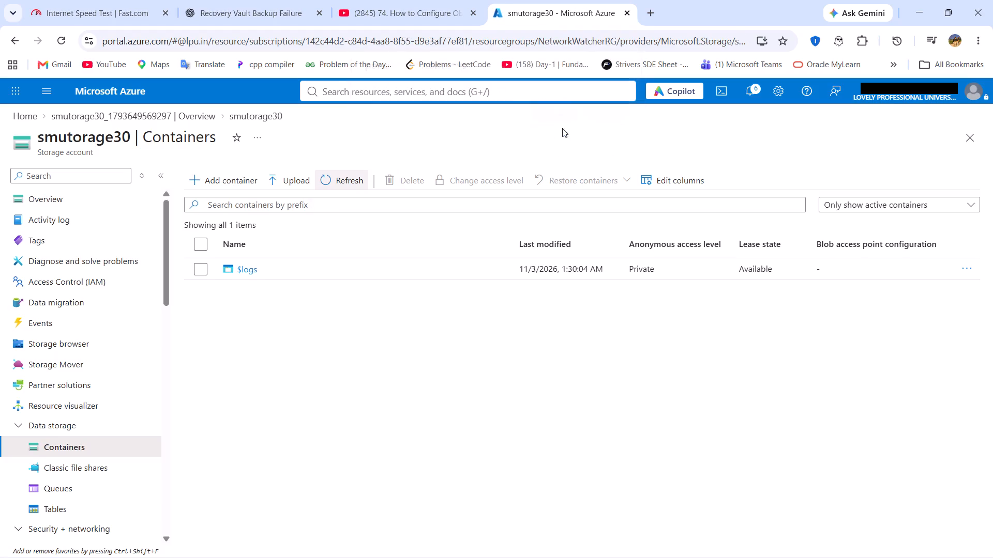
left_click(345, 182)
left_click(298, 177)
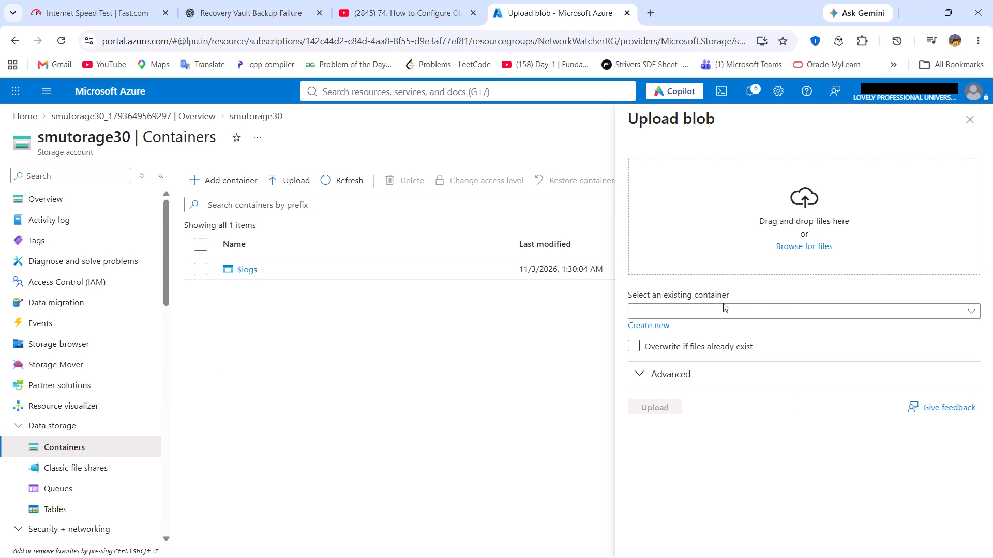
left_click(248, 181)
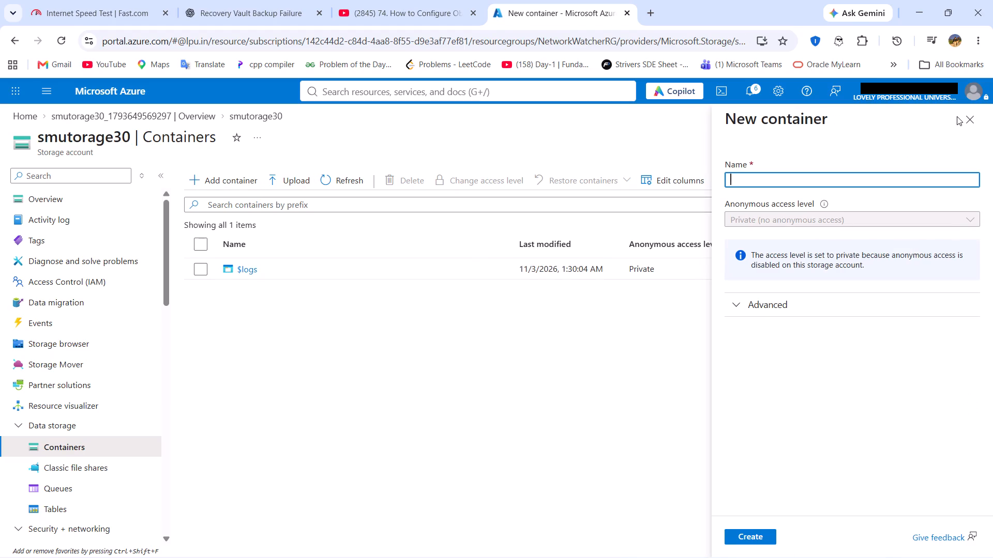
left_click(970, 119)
Create a container named up1 in the smutorage30 storage account.
left_click(81, 207)
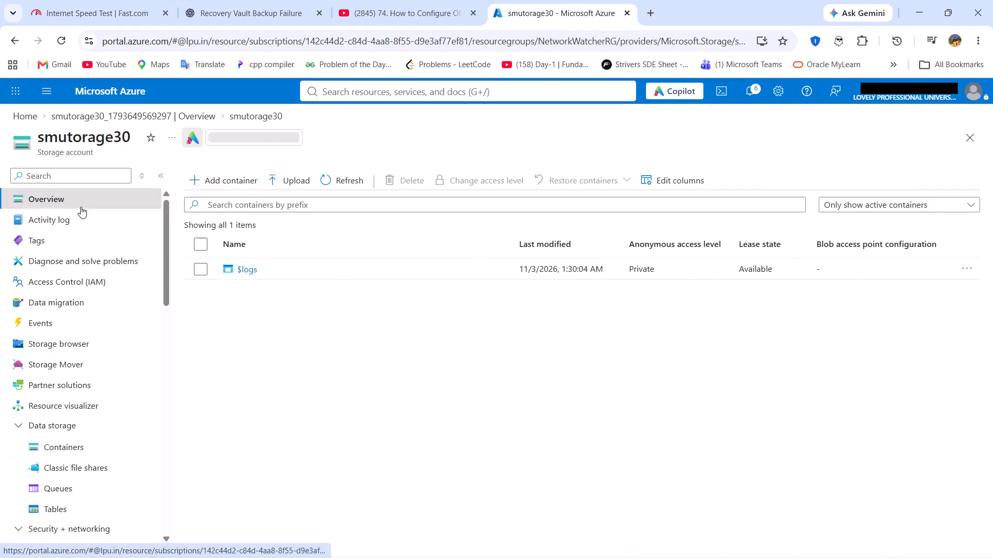
scroll(335, 461, "down", 1)
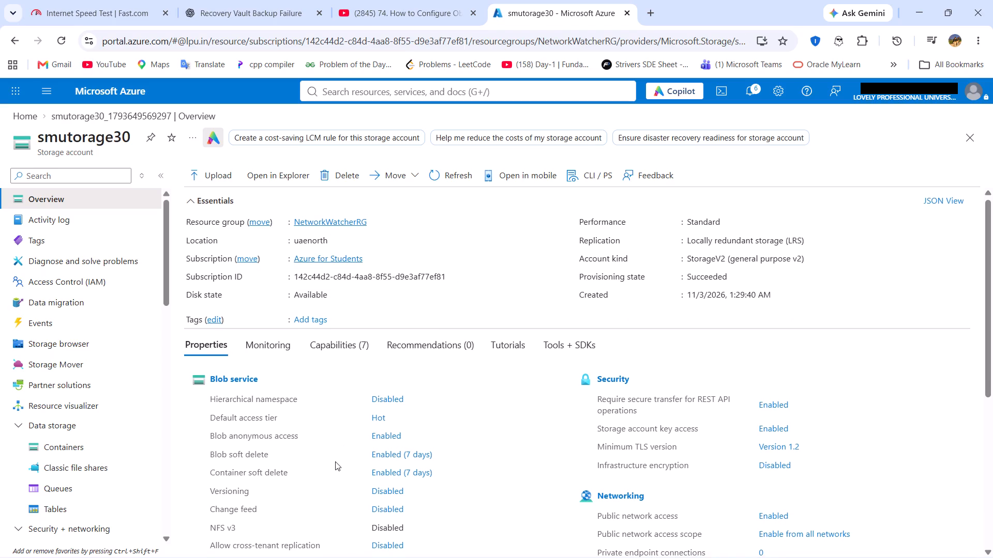
scroll(335, 461, "down", 1)
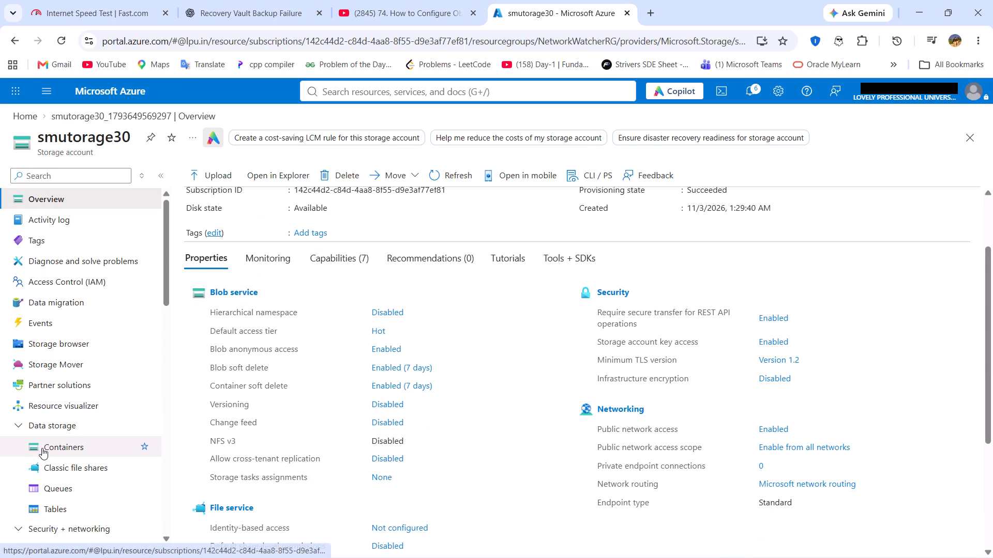
left_click(42, 448)
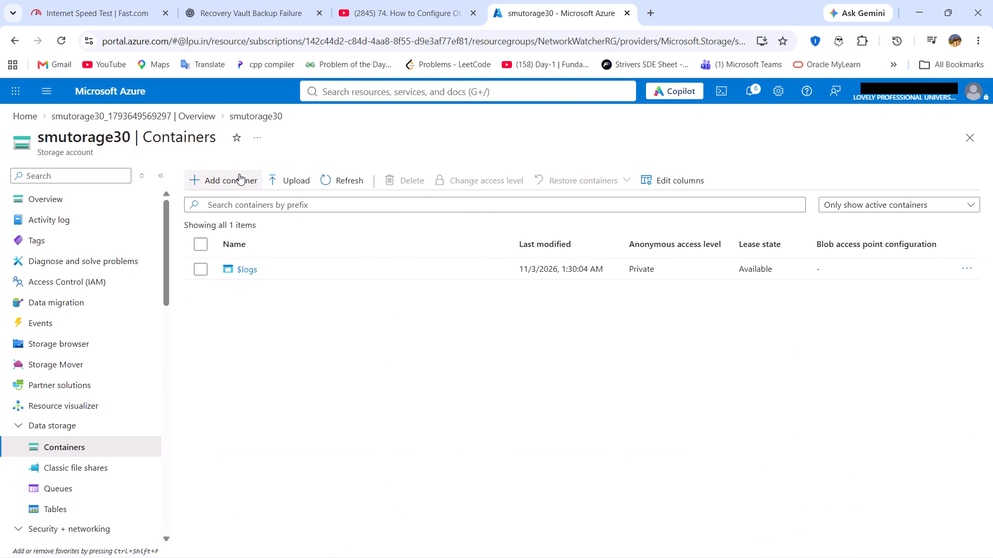
left_click(333, 179)
left_click(243, 172)
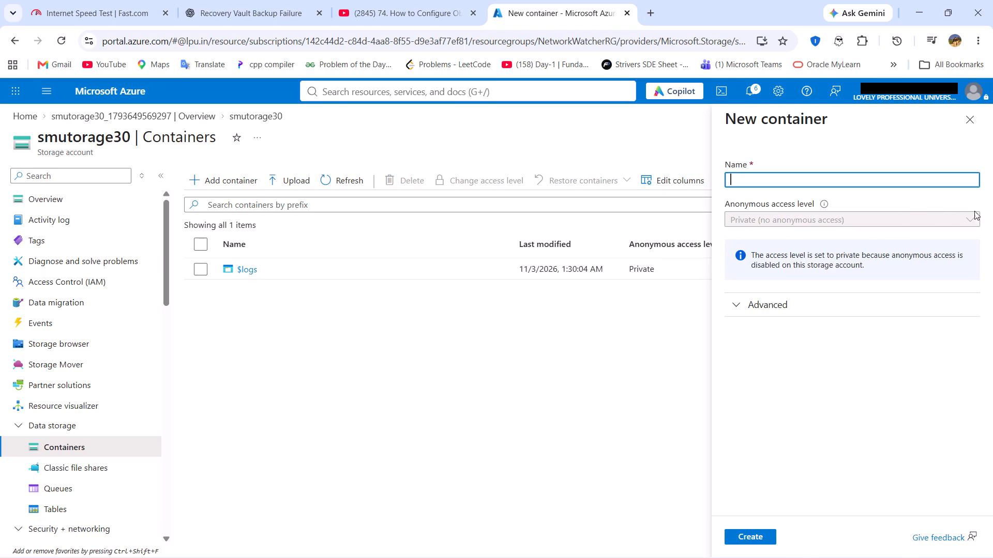
left_click(966, 216)
left_click(817, 183)
type("up1")
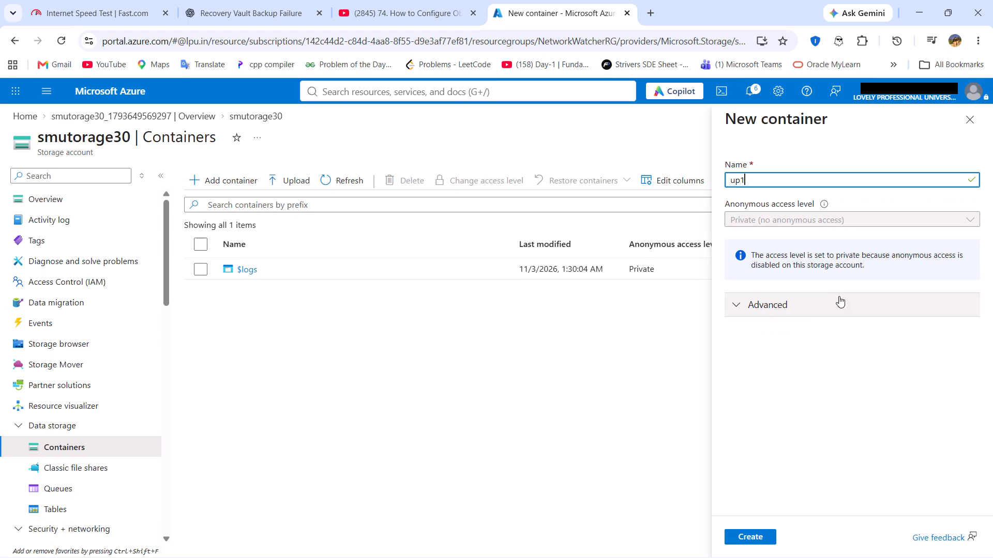
left_click(816, 306)
left_click(807, 311)
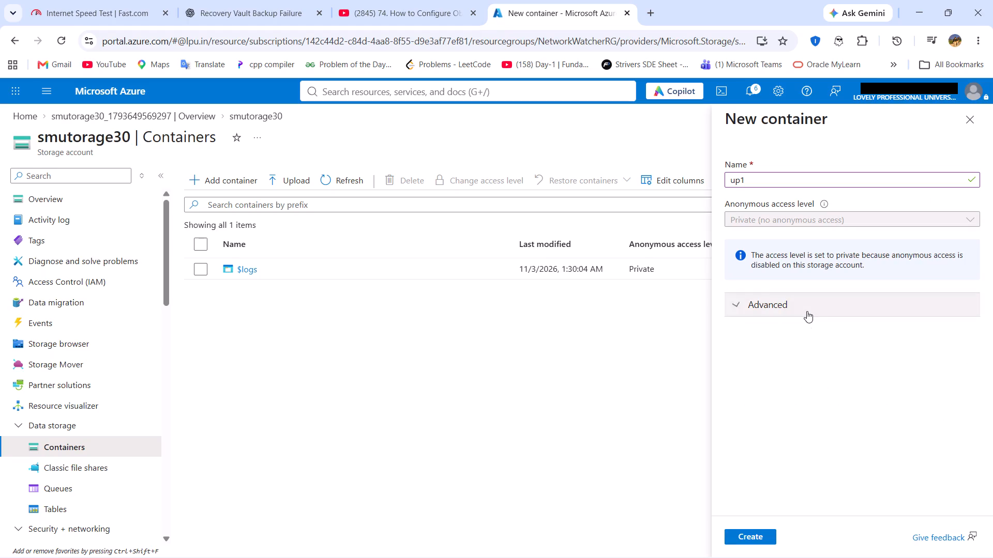
left_click(761, 534)
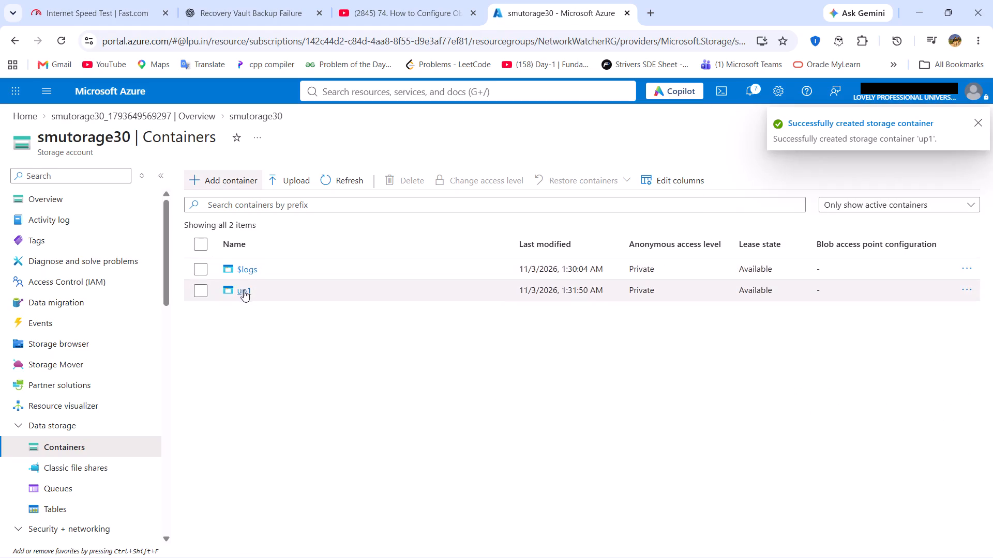
Open the up1 container to examine its contents and return to smutorage30's container list.
left_click(244, 290)
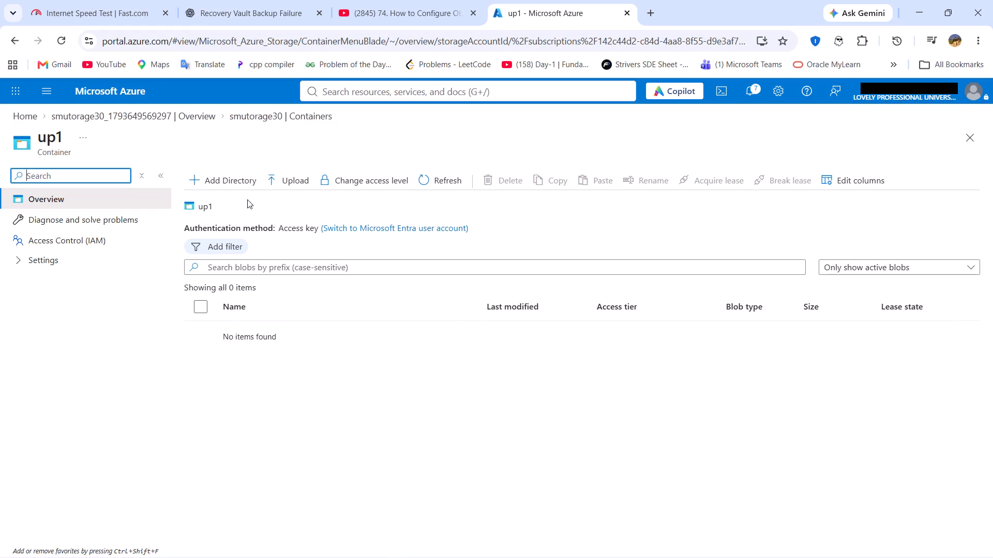
scroll(253, 301, "down", 1)
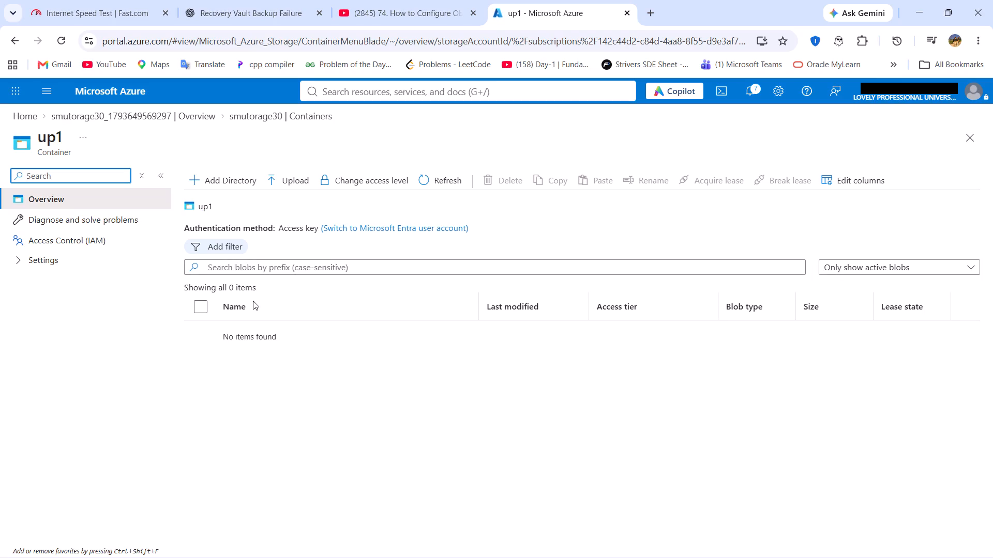
scroll(253, 301, "up", 2)
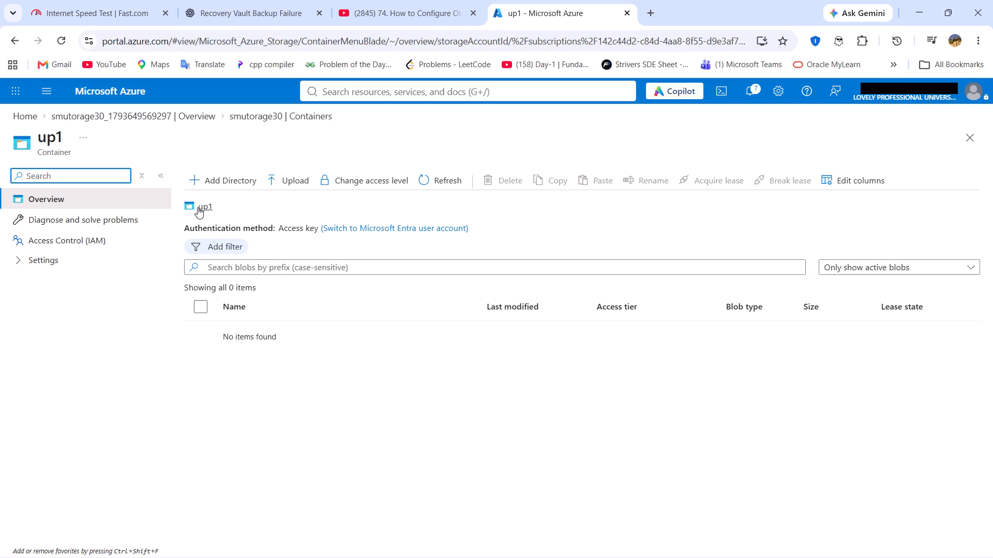
left_click(198, 208)
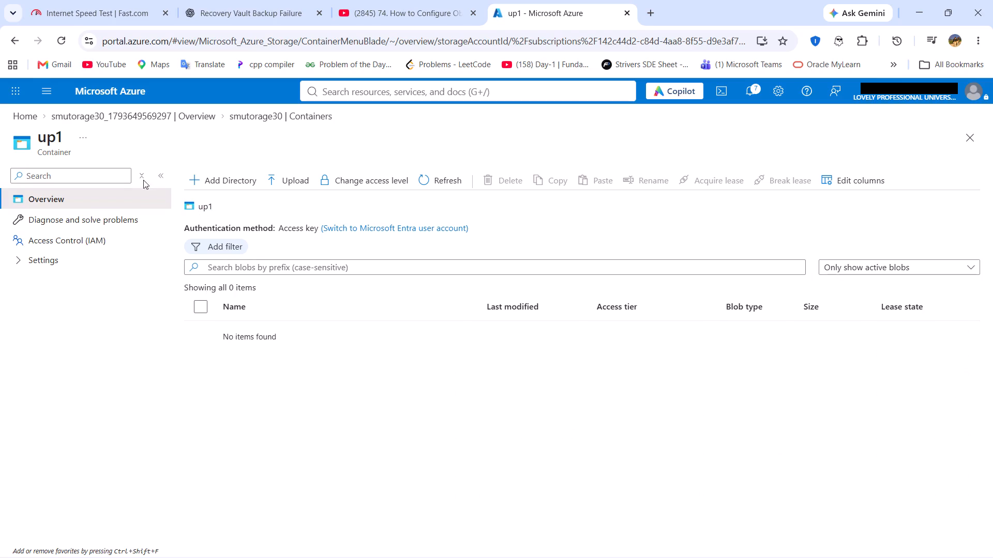
left_click(16, 37)
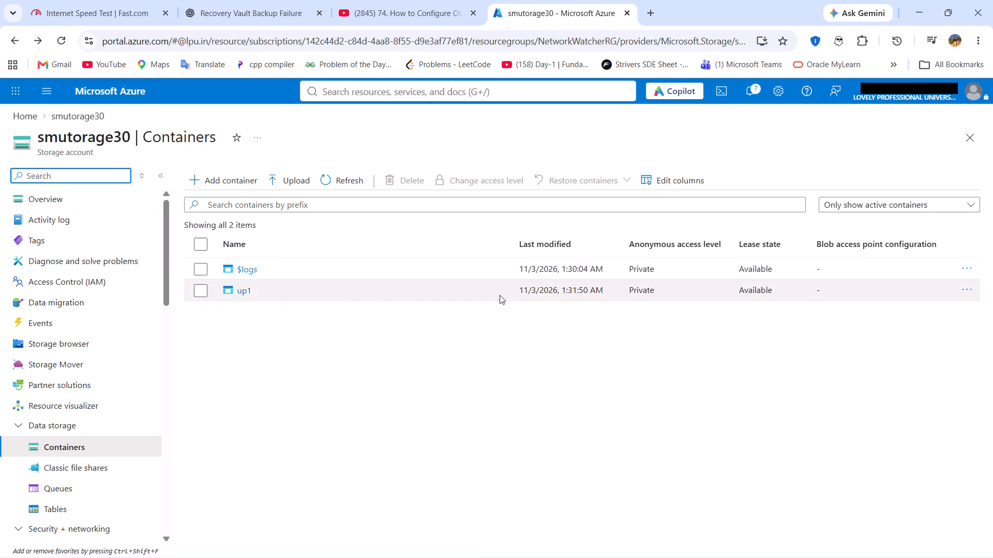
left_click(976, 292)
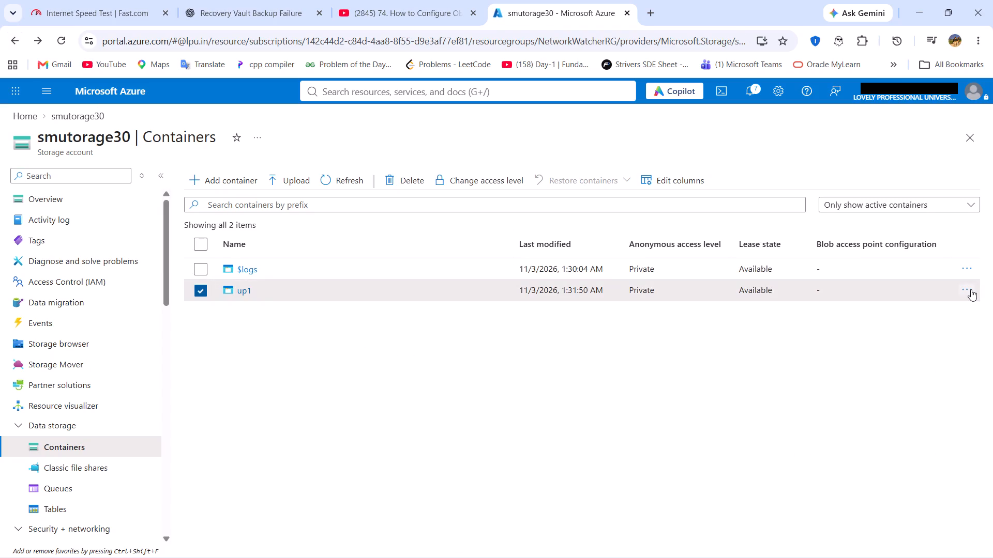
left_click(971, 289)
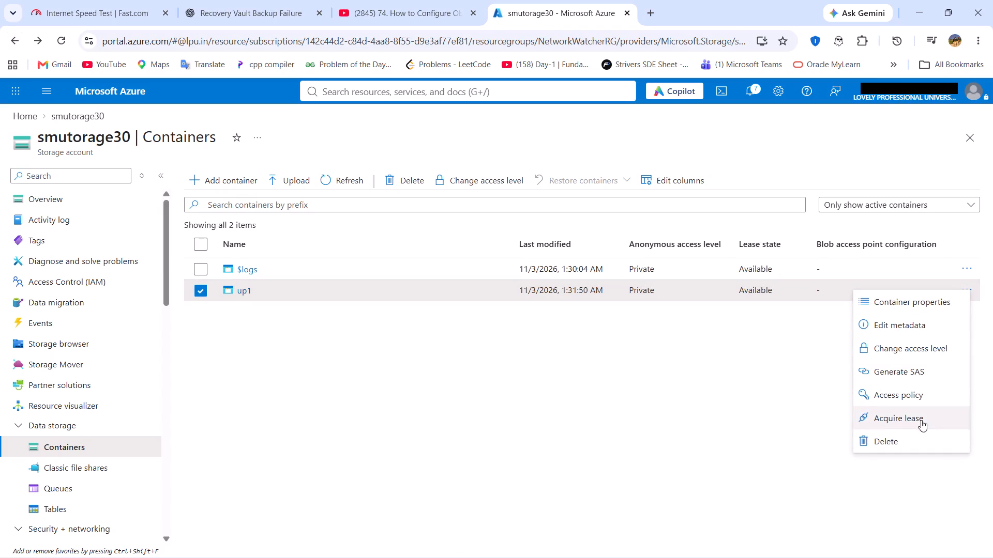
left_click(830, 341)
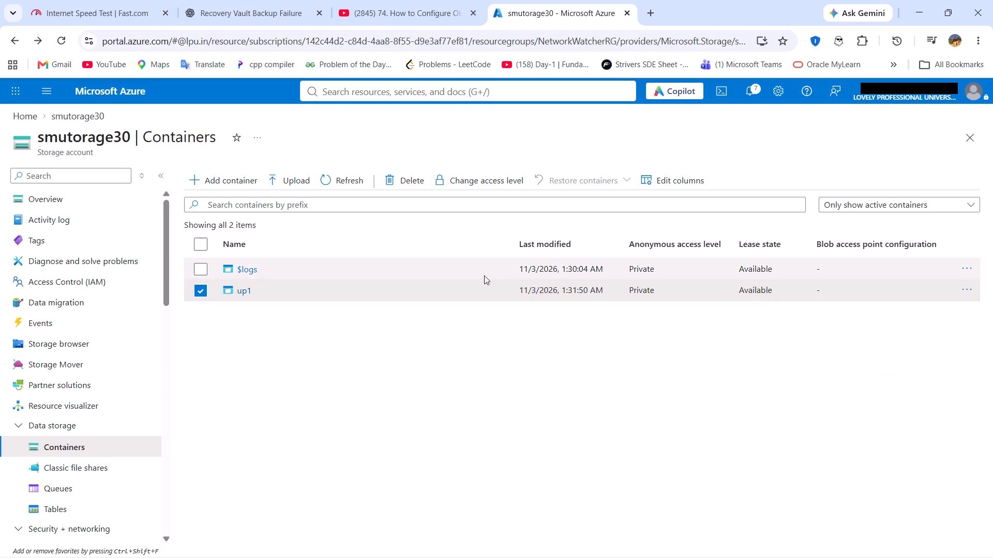
Upload Screenshot 2026-11-03 012604.png to the up1 container, check the container's contents and return to smutorage30's container list.
left_click(303, 180)
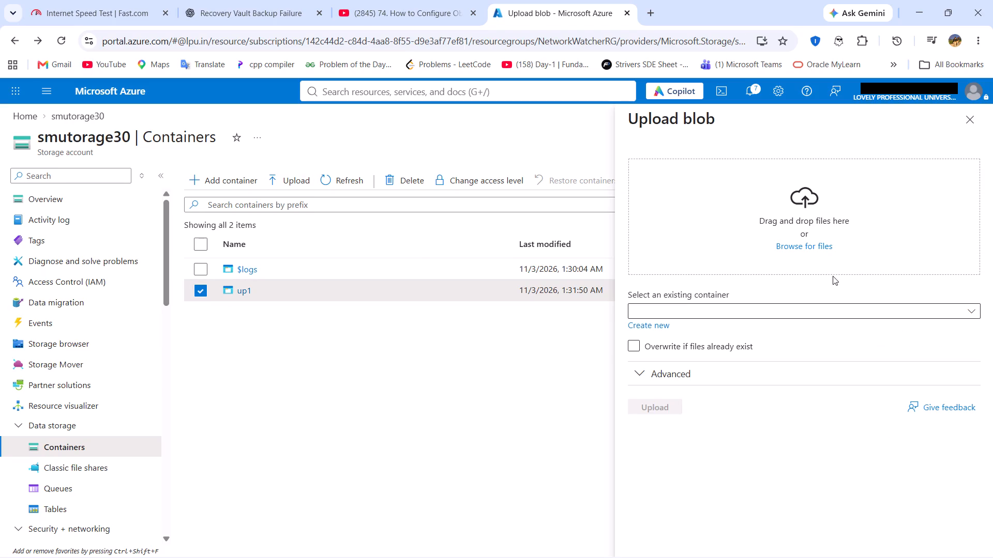
left_click(815, 251)
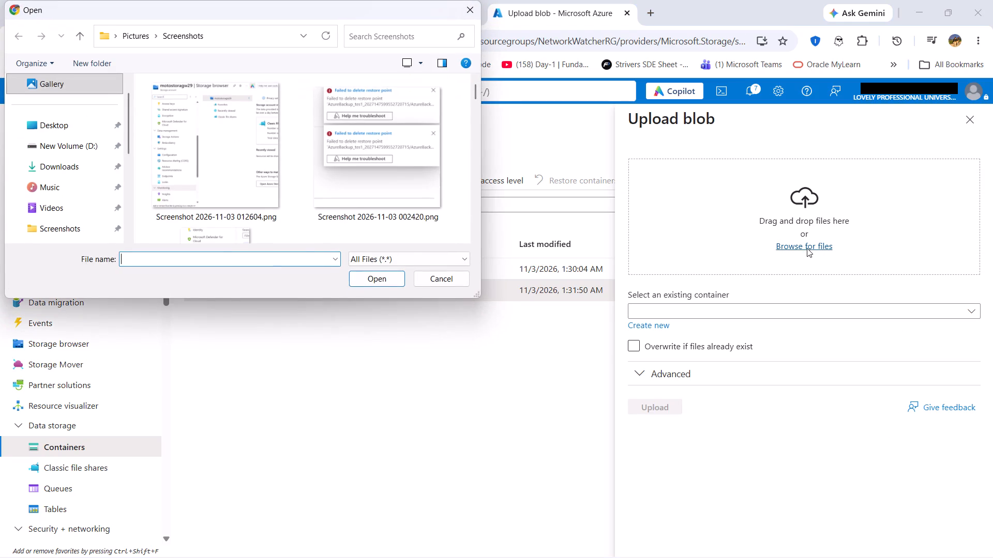
left_click(177, 161)
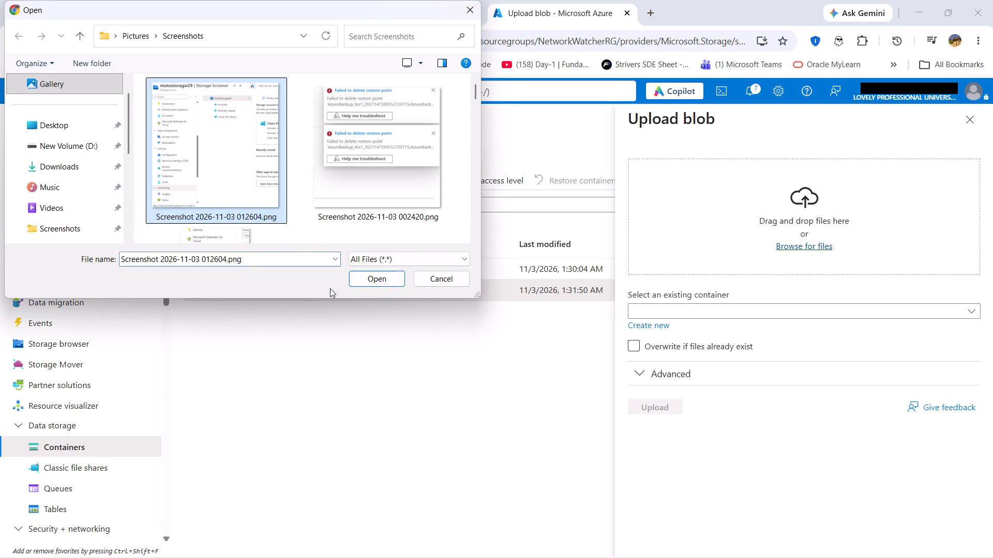
left_click(356, 284)
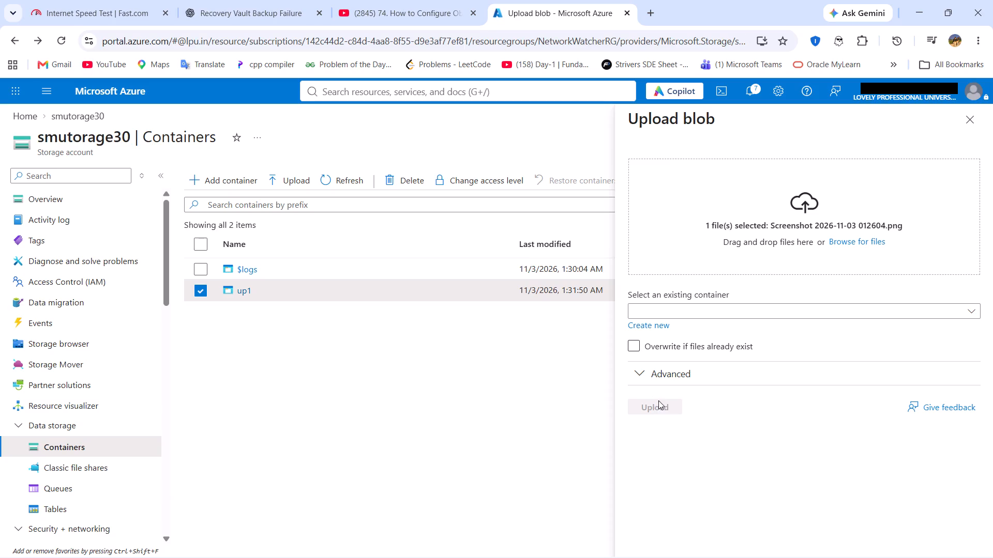
left_click(682, 311)
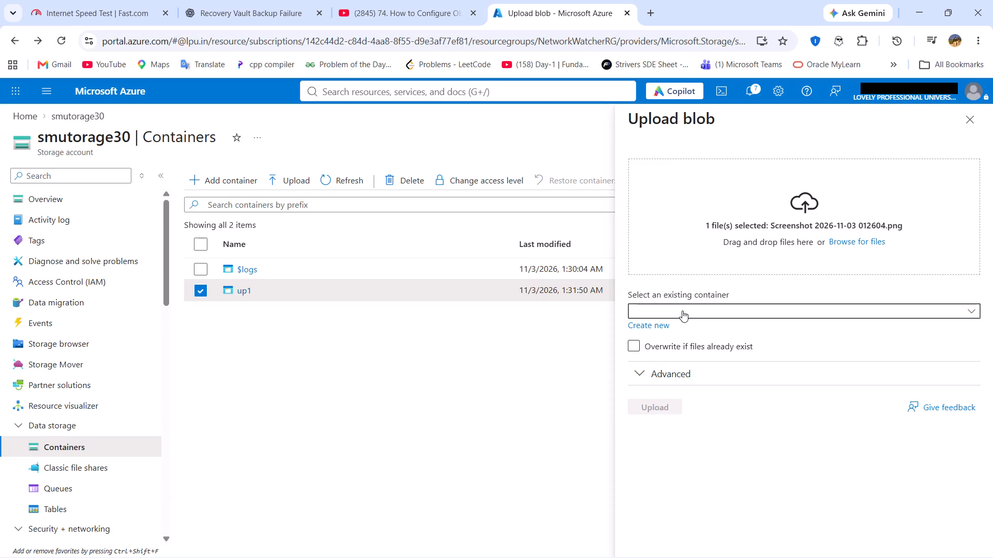
left_click(669, 333)
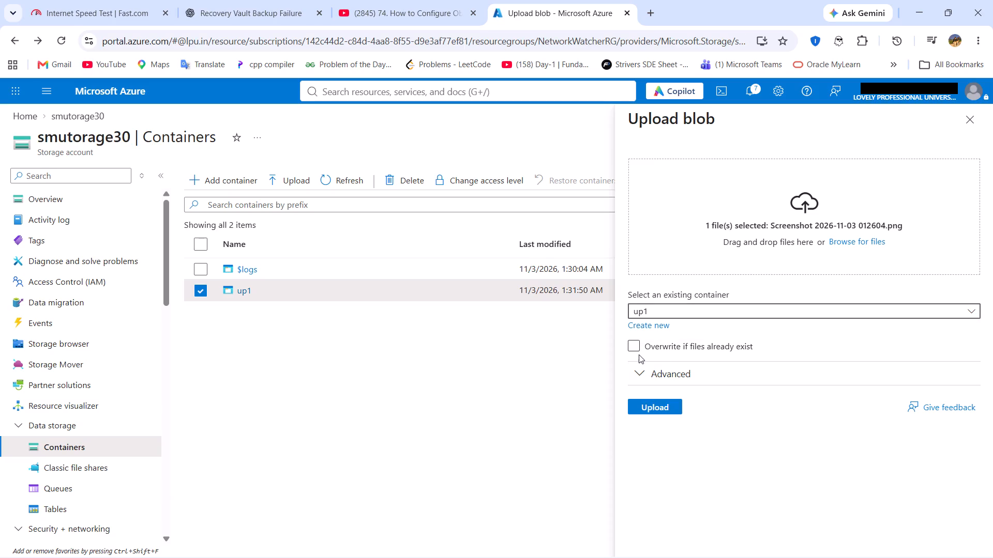
left_click(653, 411)
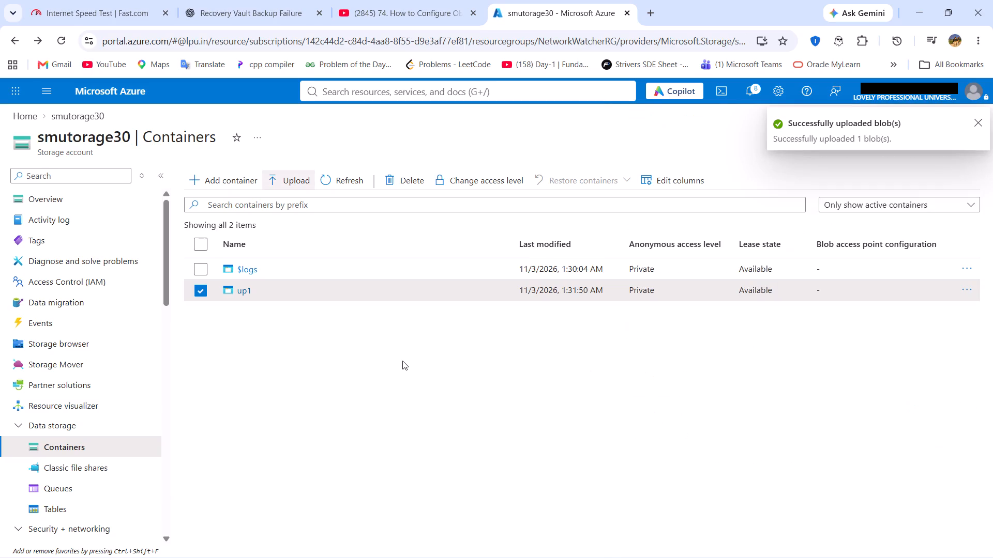
left_click(245, 290)
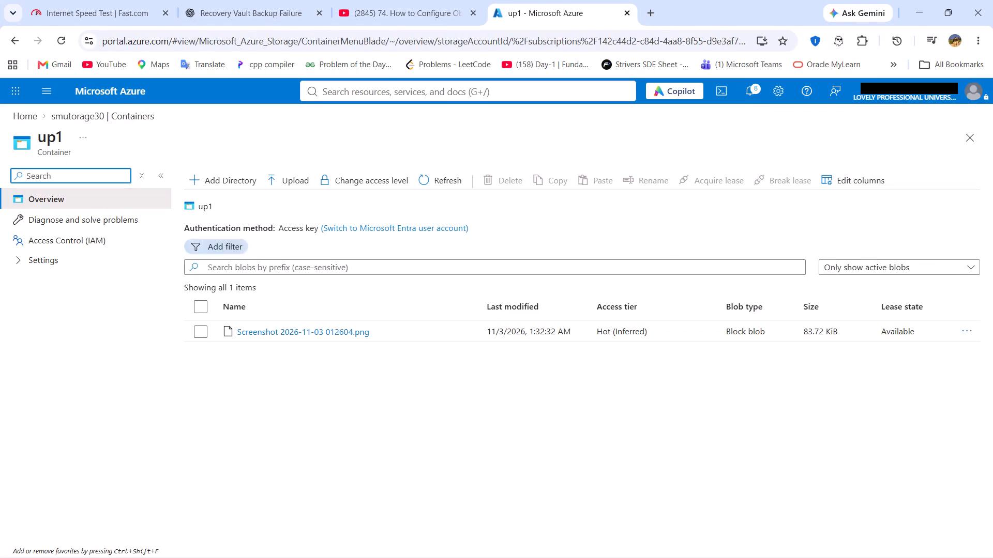
left_click(9, 45)
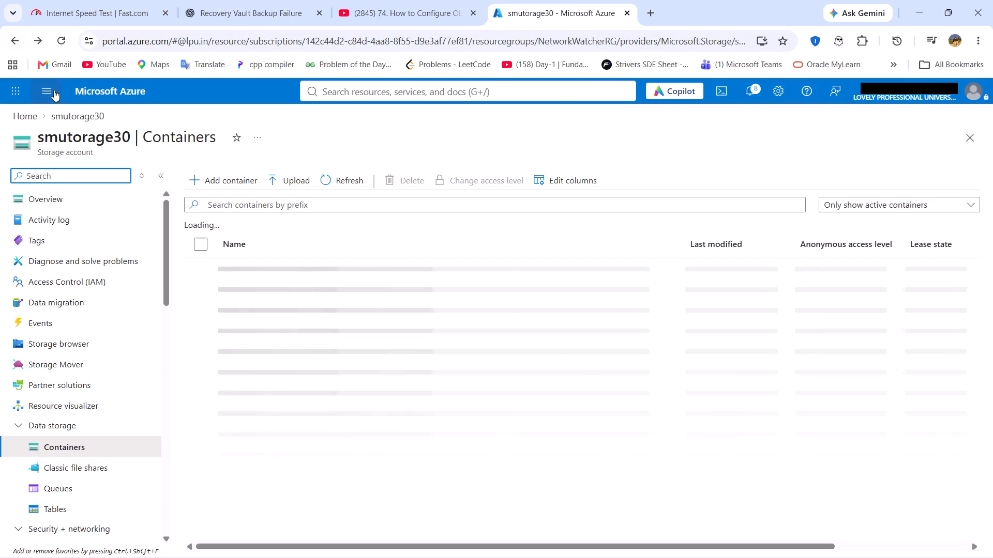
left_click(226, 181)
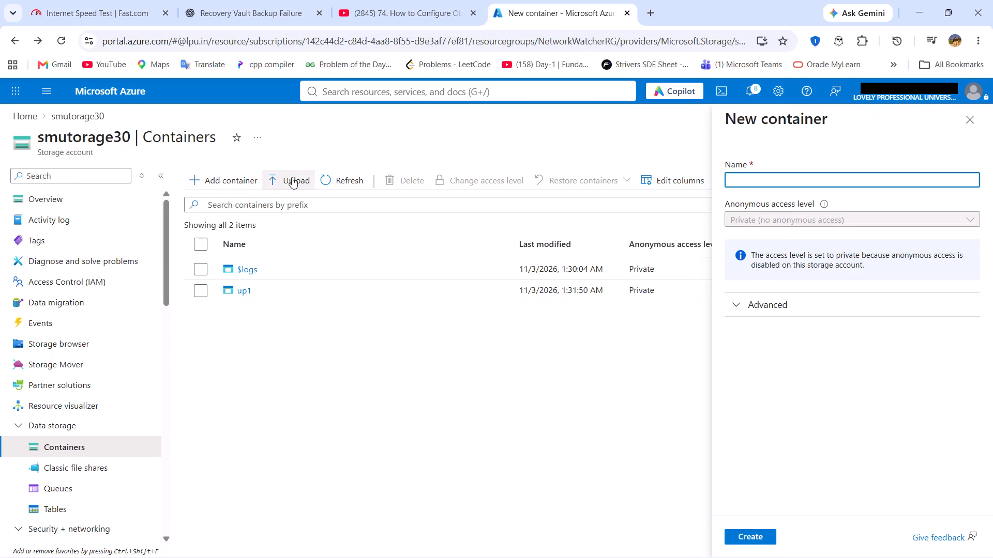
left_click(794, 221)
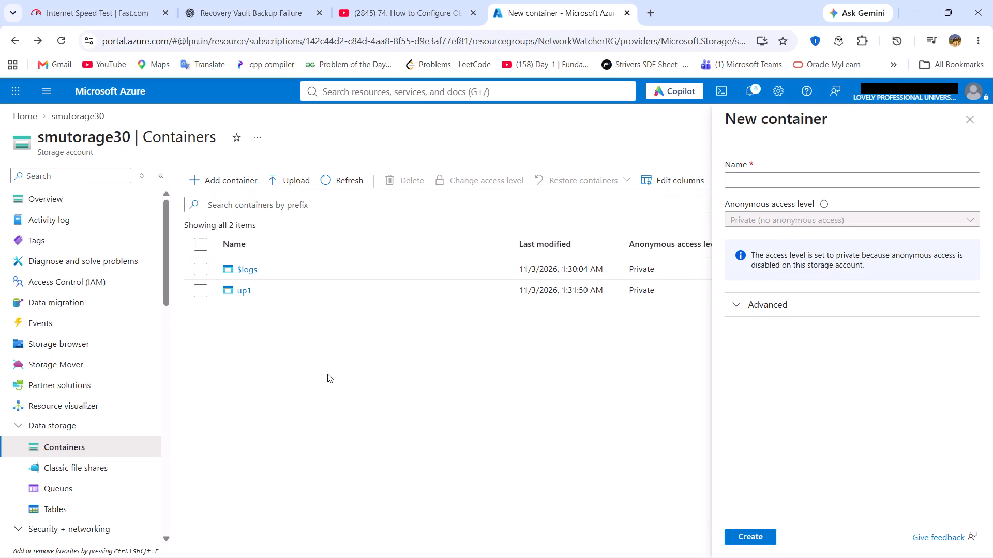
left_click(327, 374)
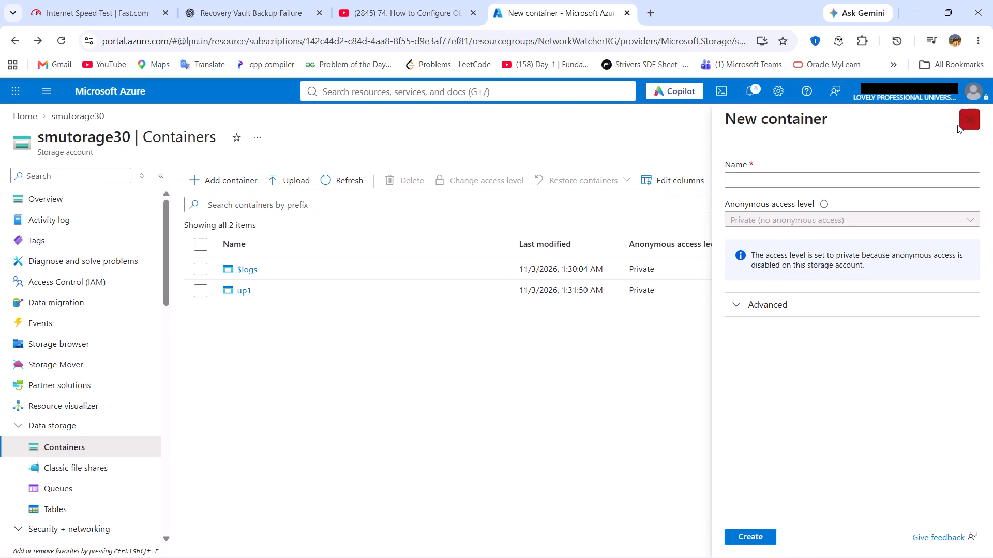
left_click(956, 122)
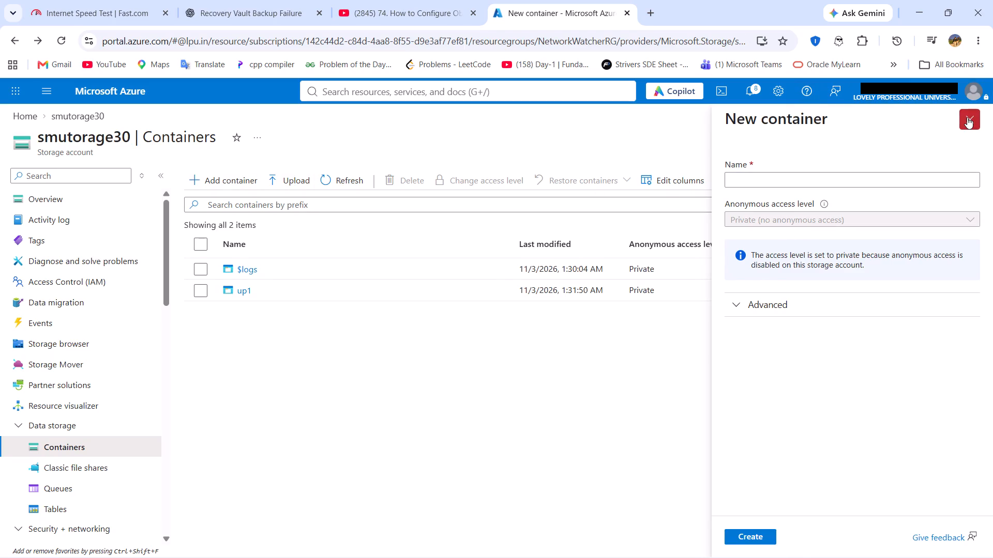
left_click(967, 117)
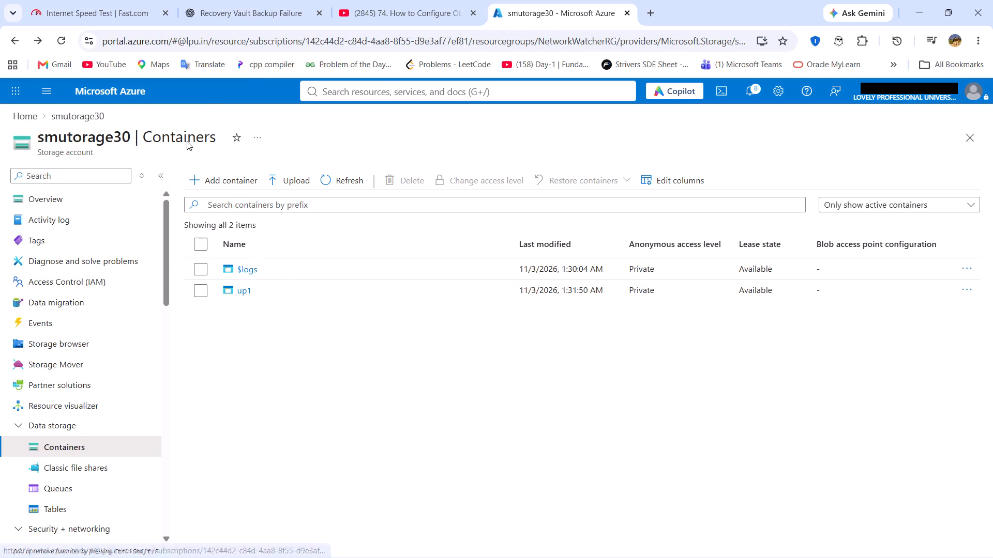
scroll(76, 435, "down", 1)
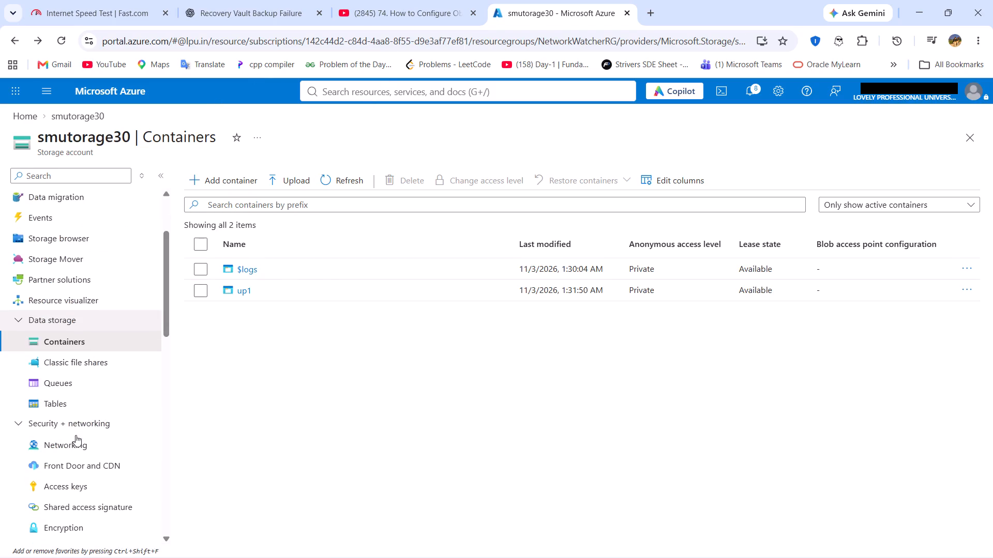
Switch to the YouTube Object Replication tutorial and replay the section on preparing the source and destination storage accounts.
left_click(399, 0)
left_click(375, 315)
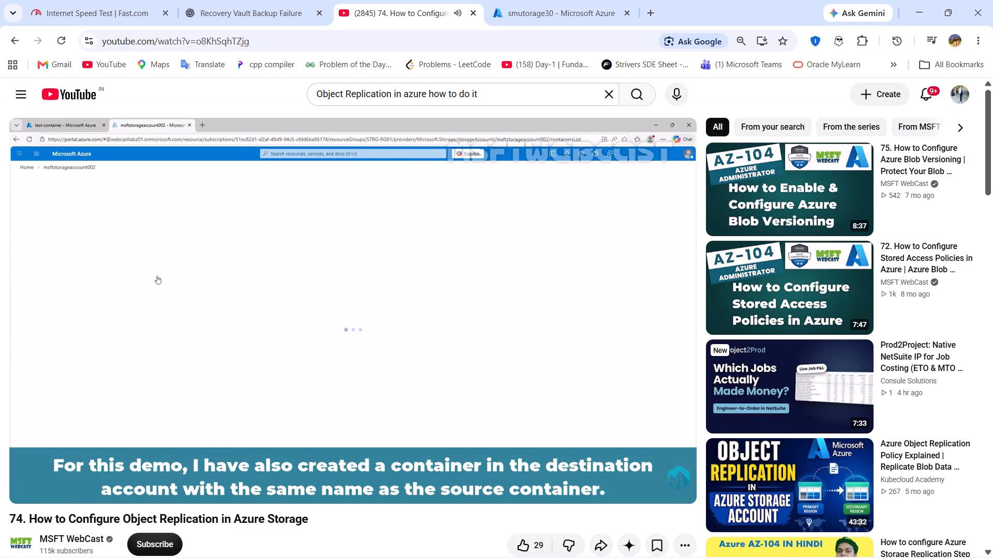
left_click(375, 315)
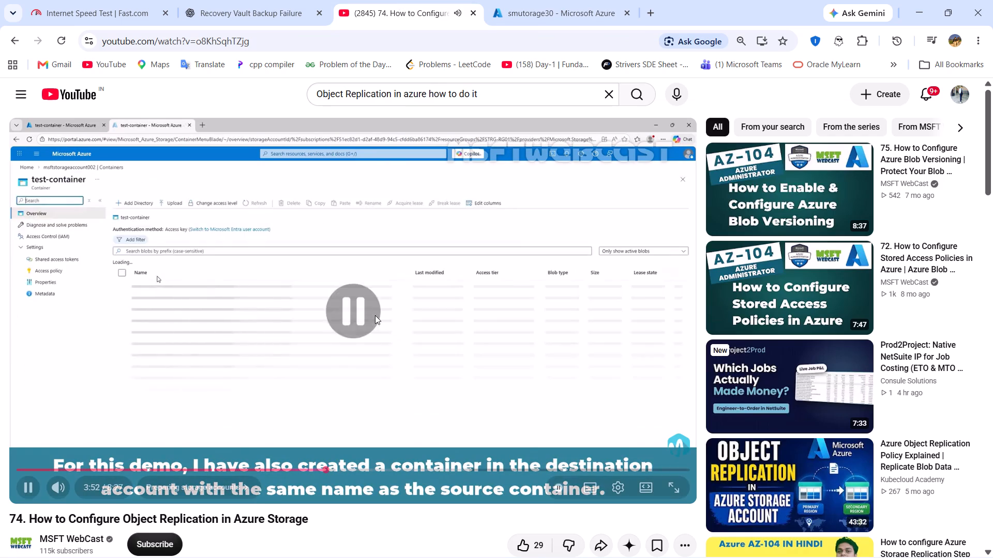
key("space")
key("Left")
key("Left")
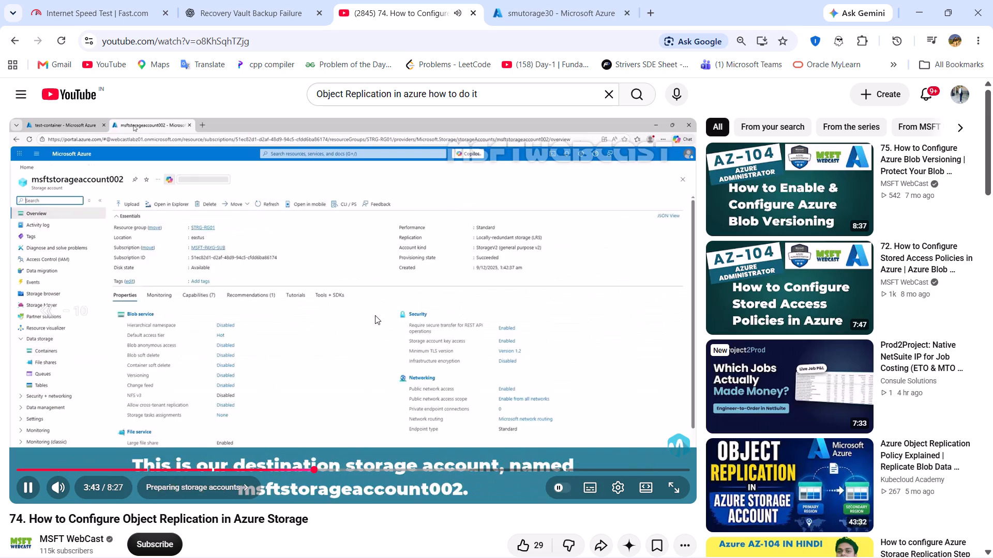
key("Left")
key("Left")
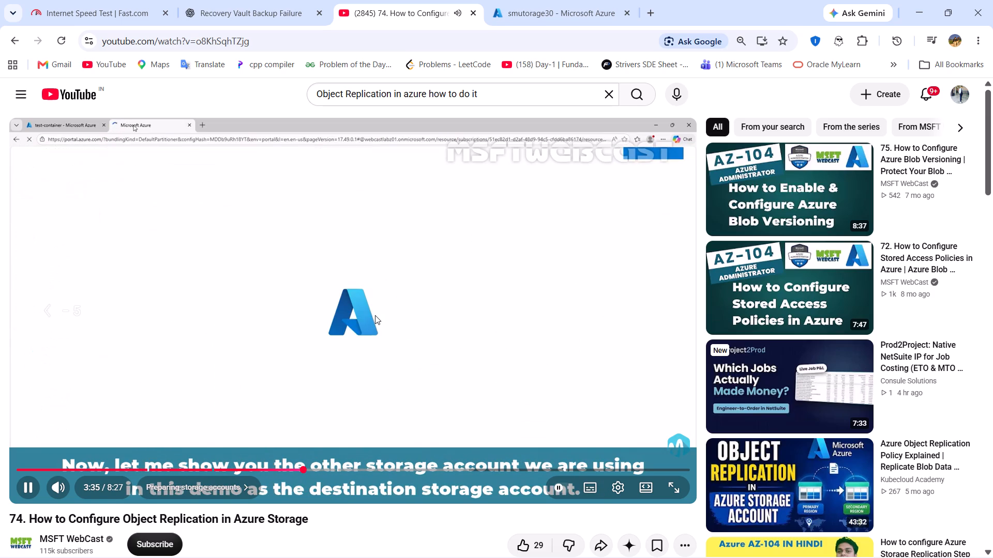
key("Left")
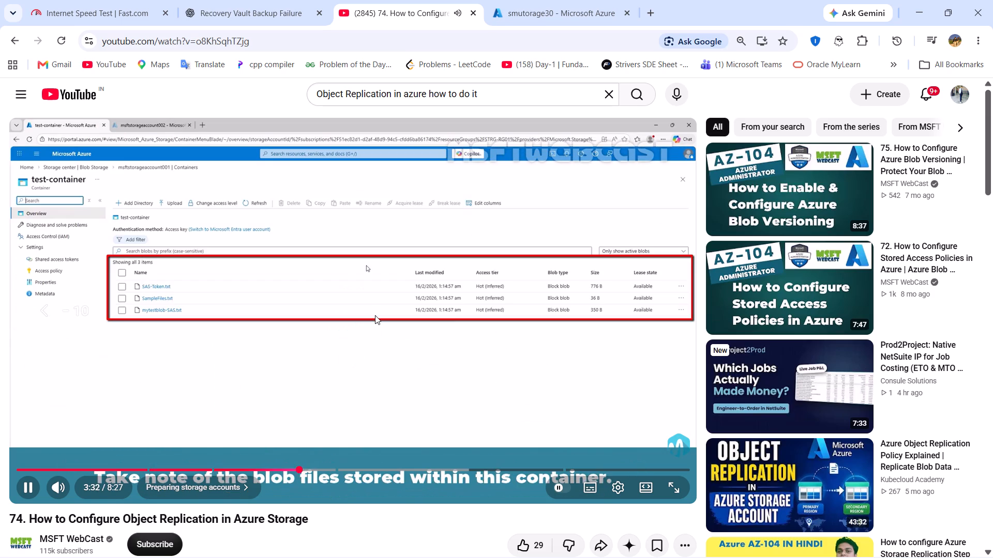
key("space")
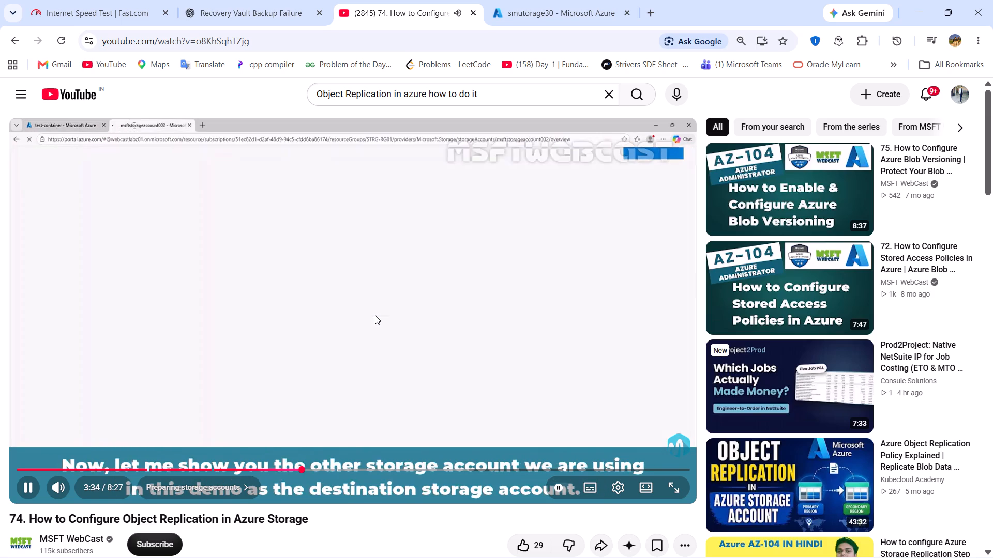
key("space")
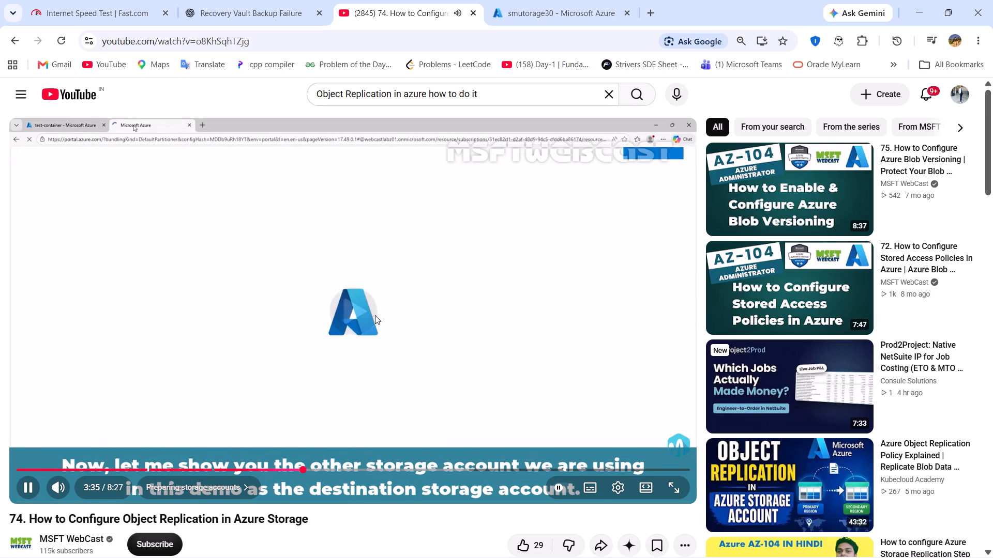
key("Left")
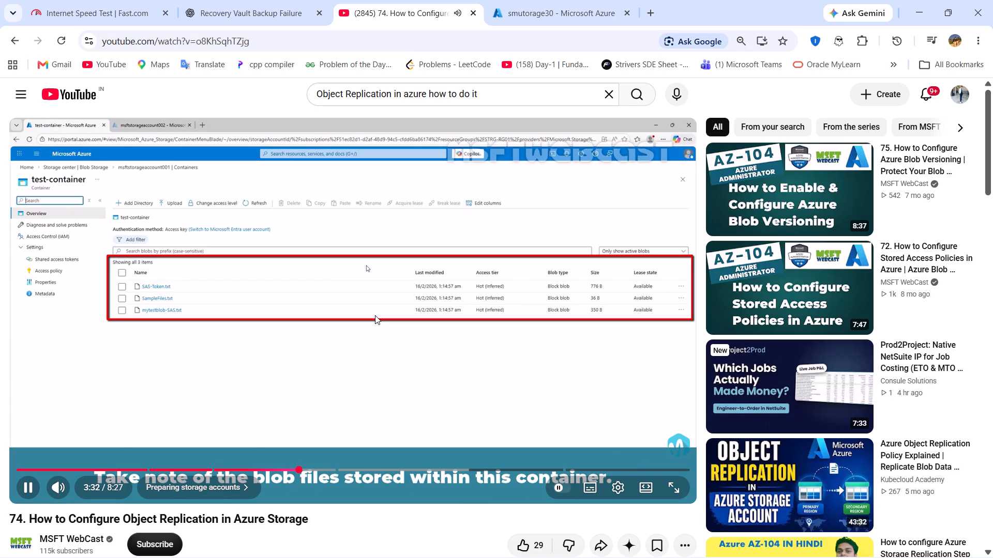
key("space")
key("Left")
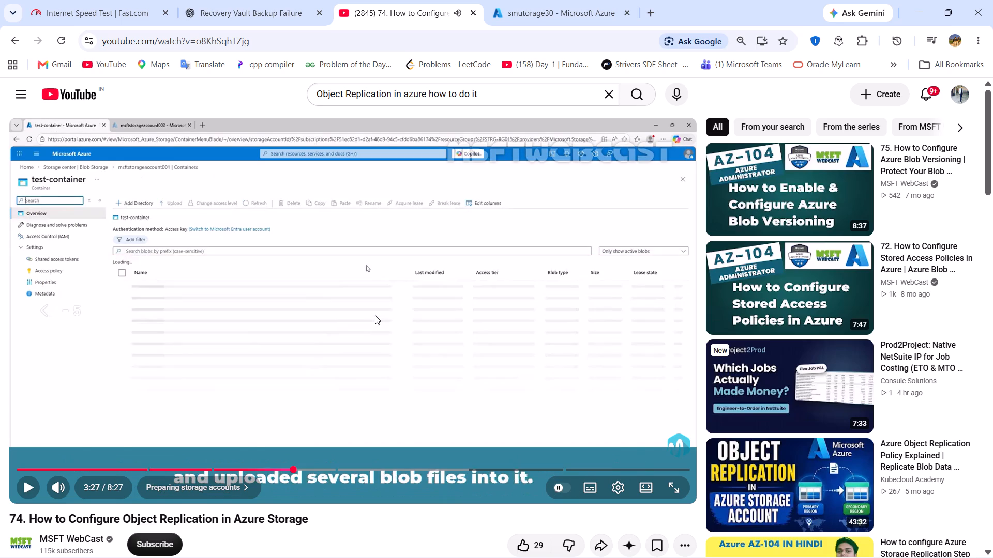
key("Left")
key("Left")
key("space")
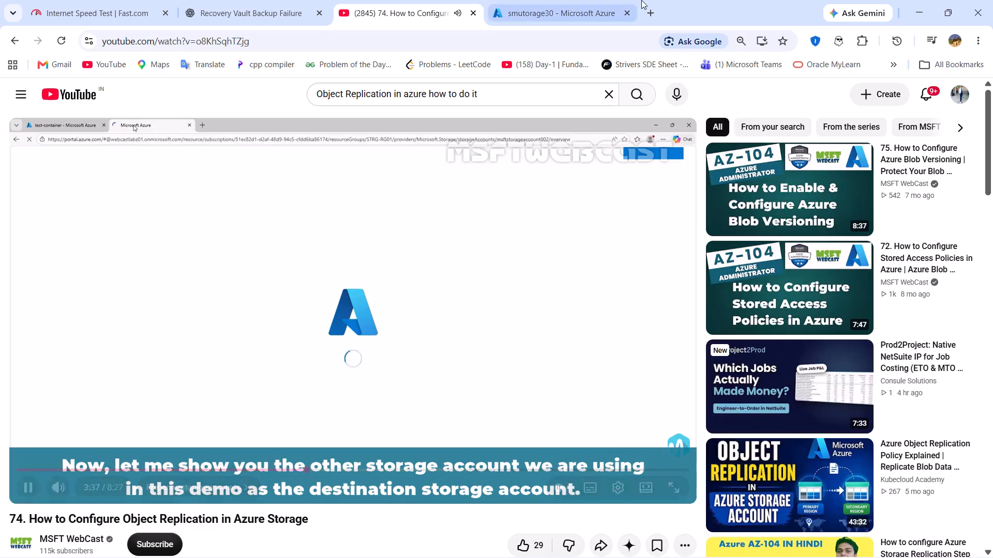
Return to the Azure portal and duplicate the browser tab showing smutorage30's containers.
left_click(589, 0)
left_click(575, 9)
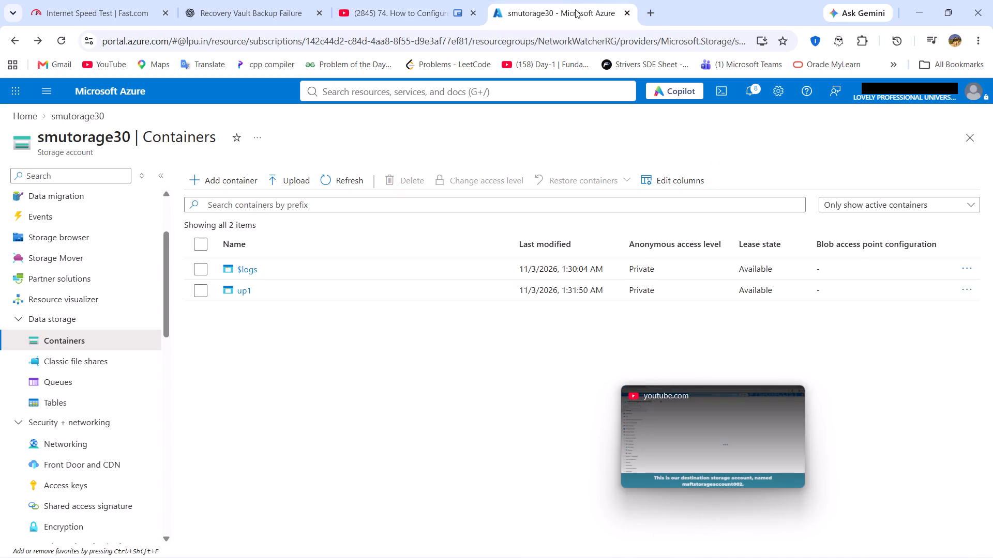
right_click(574, 16)
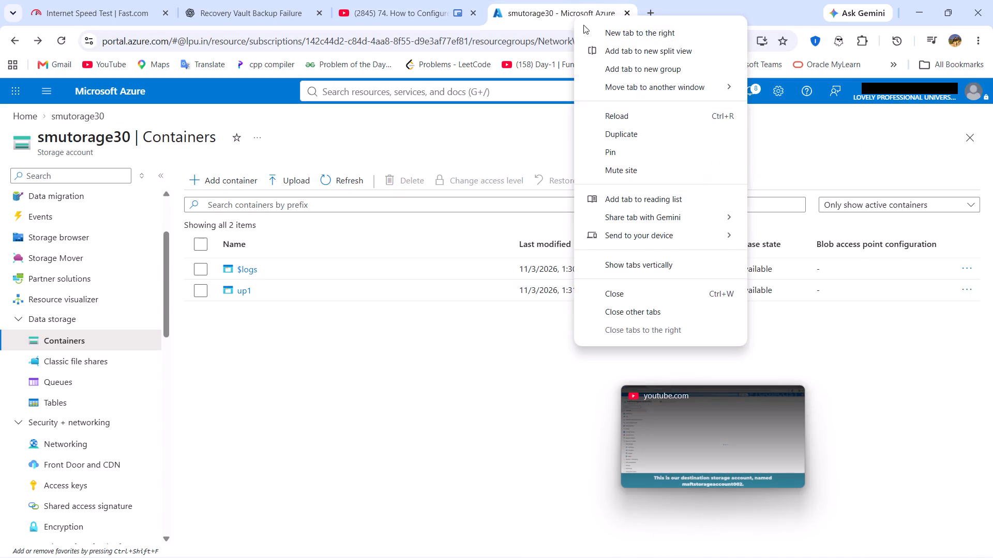
left_click(626, 134)
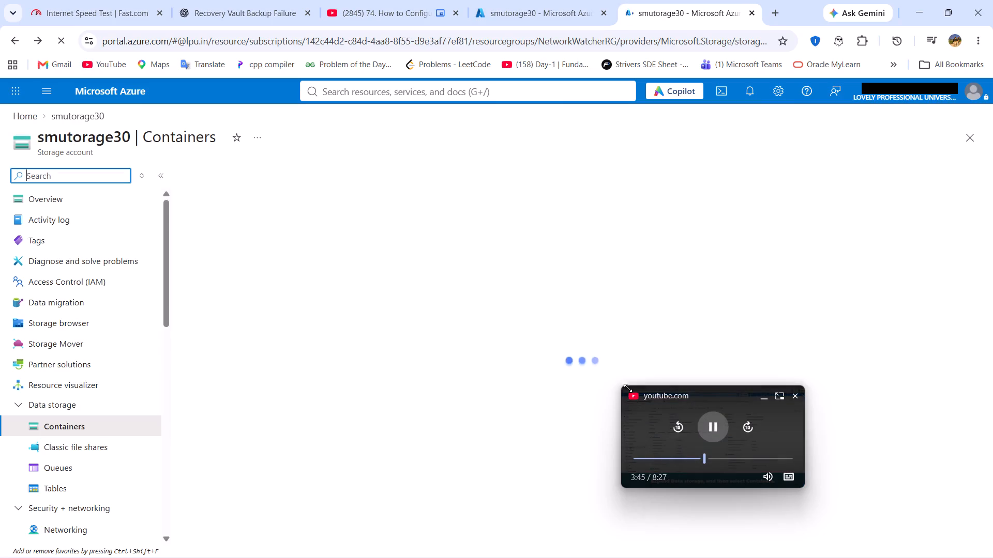
Enlarge and reposition the floating tutorial video over the portal page, pausing it at 3:55.
left_click_drag(626, 387, 390, 328)
left_click_drag(488, 351, 315, 367)
left_click_drag(229, 267, 120, 214)
left_click_drag(201, 289, 344, 333)
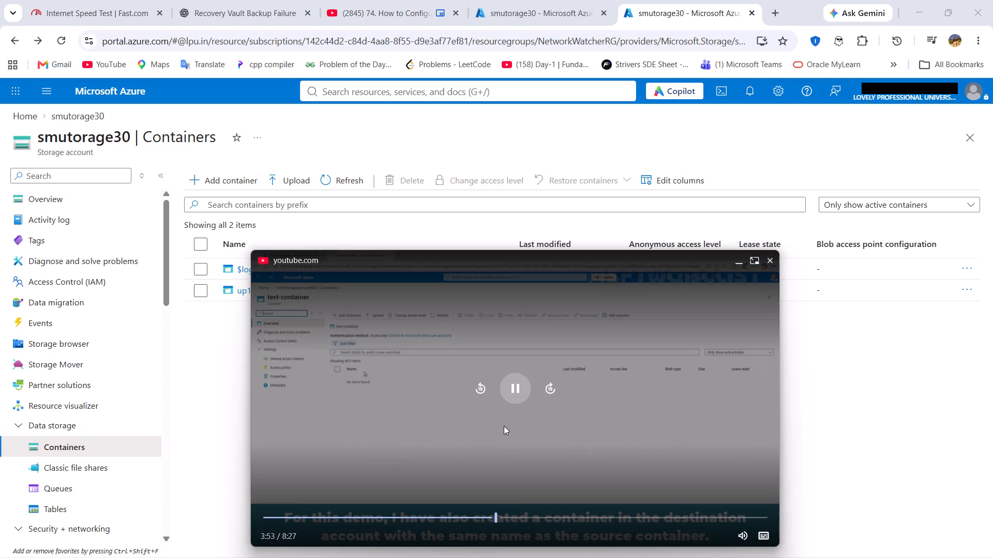
left_click(513, 384)
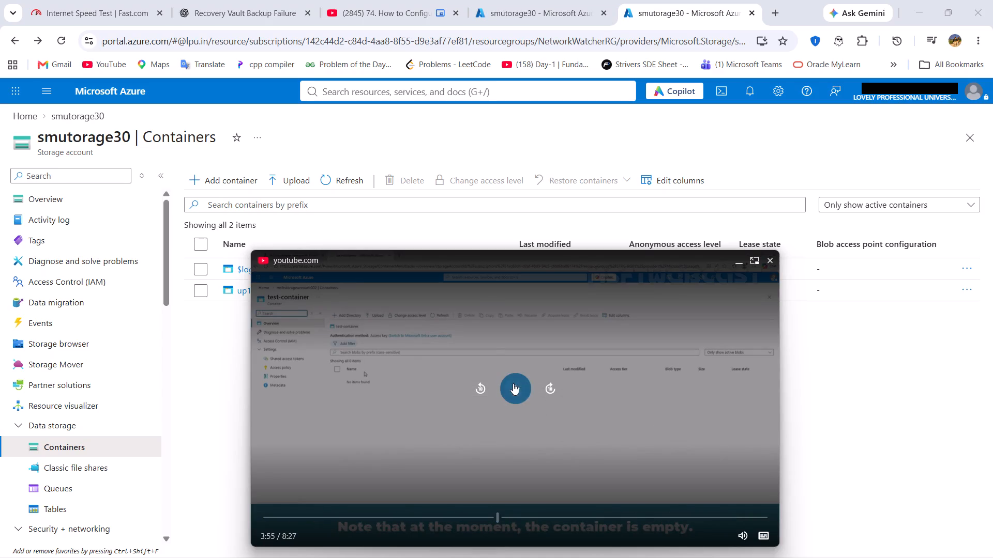
left_click_drag(495, 315, 530, 301)
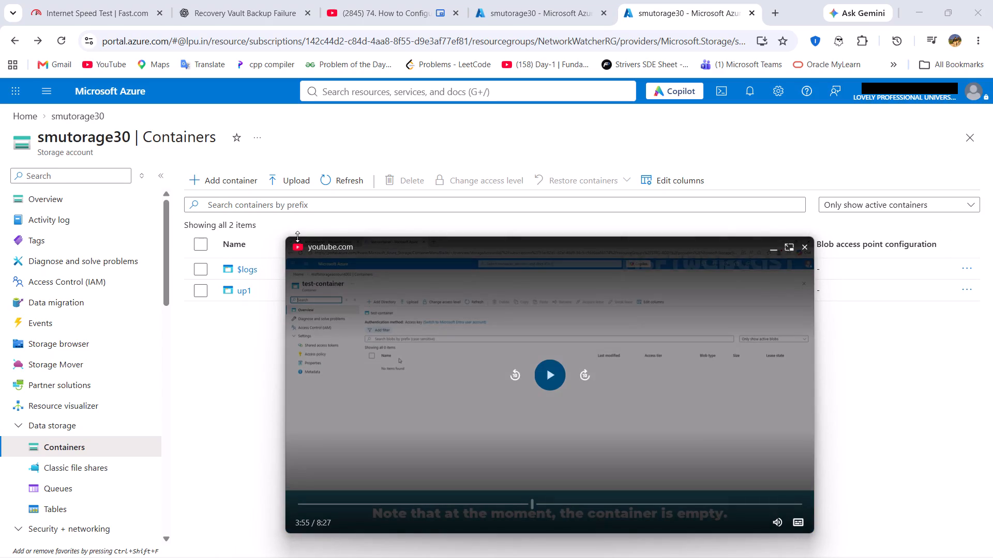
left_click_drag(293, 237, 374, 307)
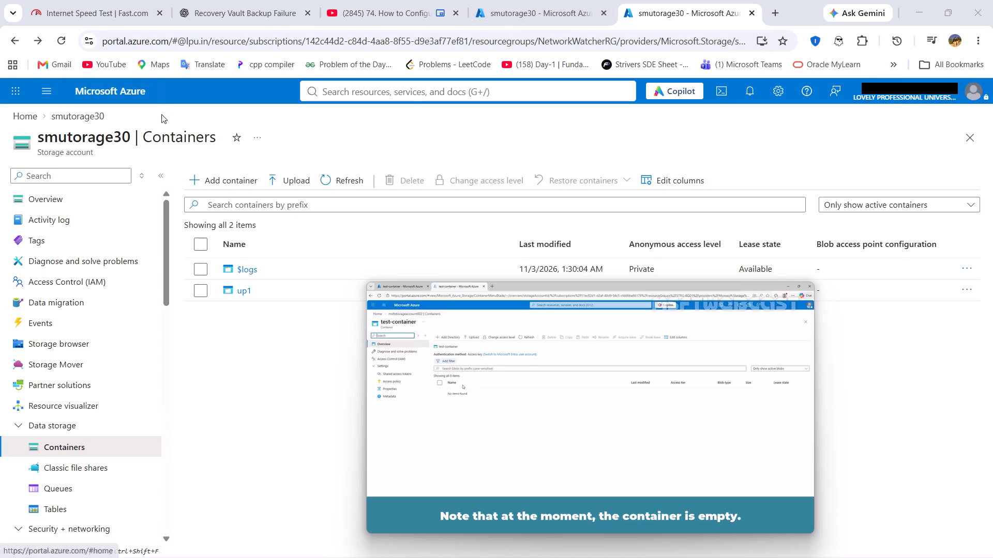
Open the motostoragw29 storage account from the Blob Storage accounts list, shrinking the floating tutorial video to clear the view.
left_click(330, 87)
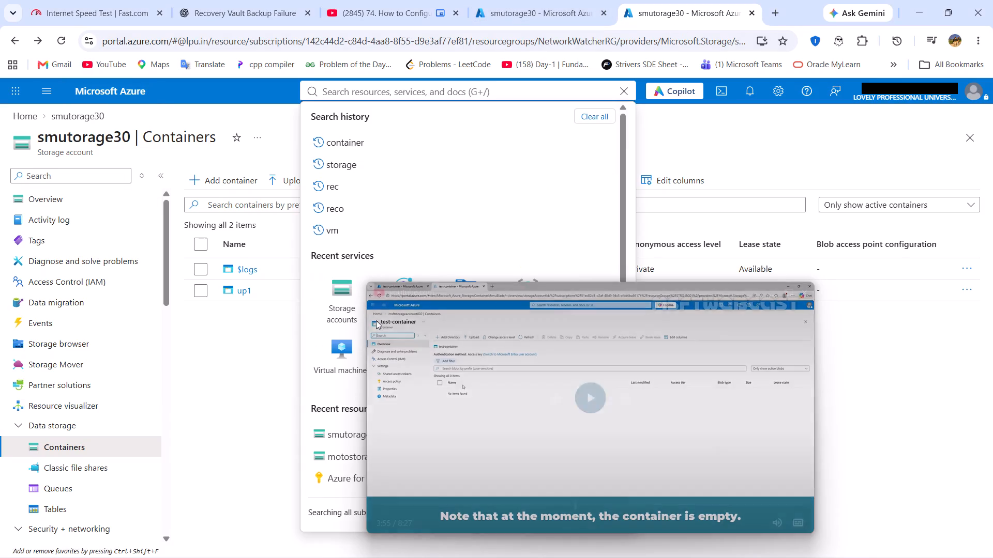
left_click(343, 296)
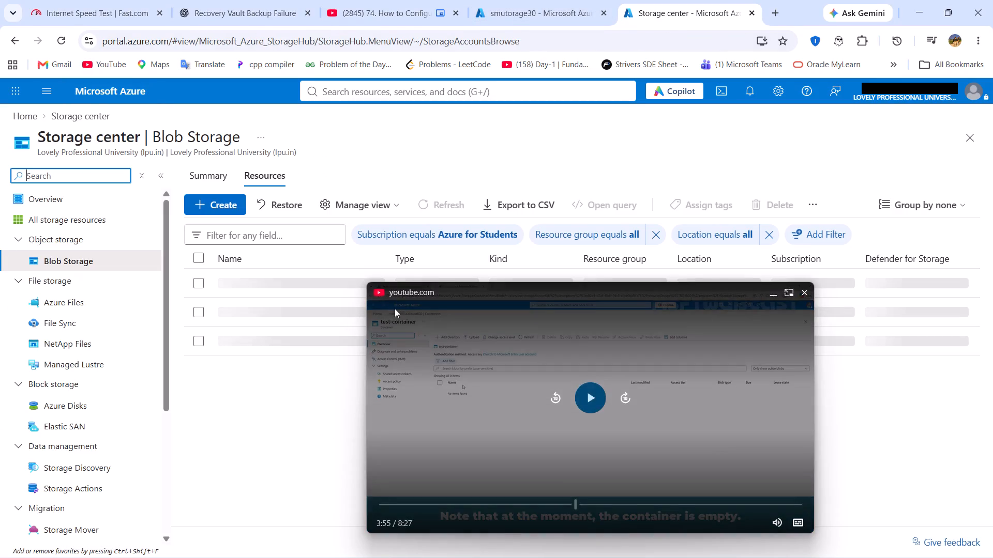
left_click_drag(372, 287, 479, 323)
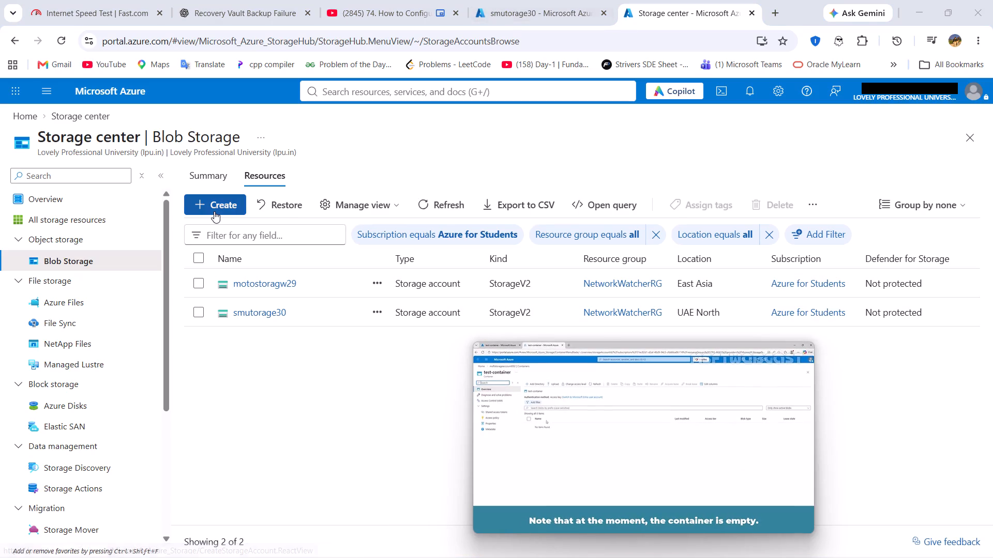
left_click(266, 281)
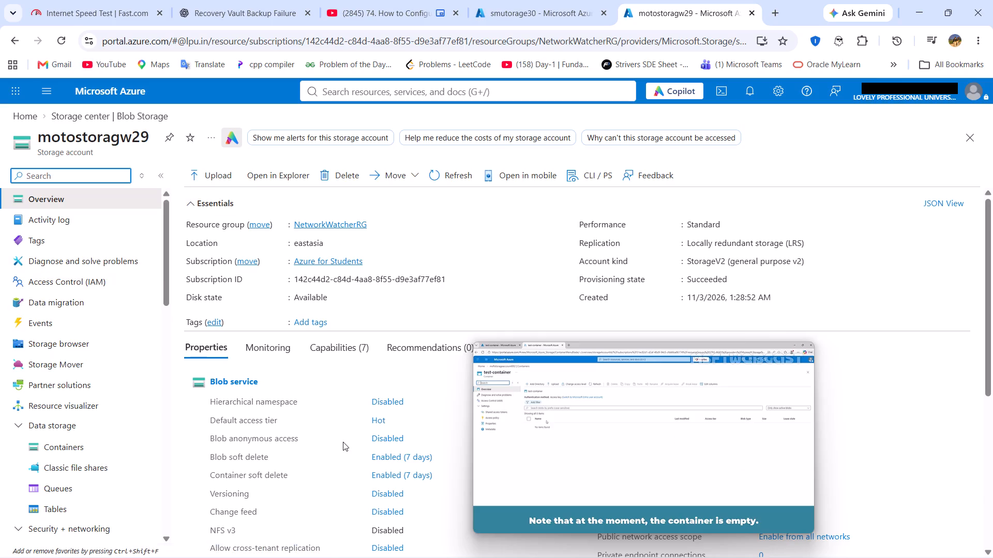
Enable Blob anonymous access in motostoragw29's configuration, save the change and refresh the settings.
scroll(397, 438, "down", 2)
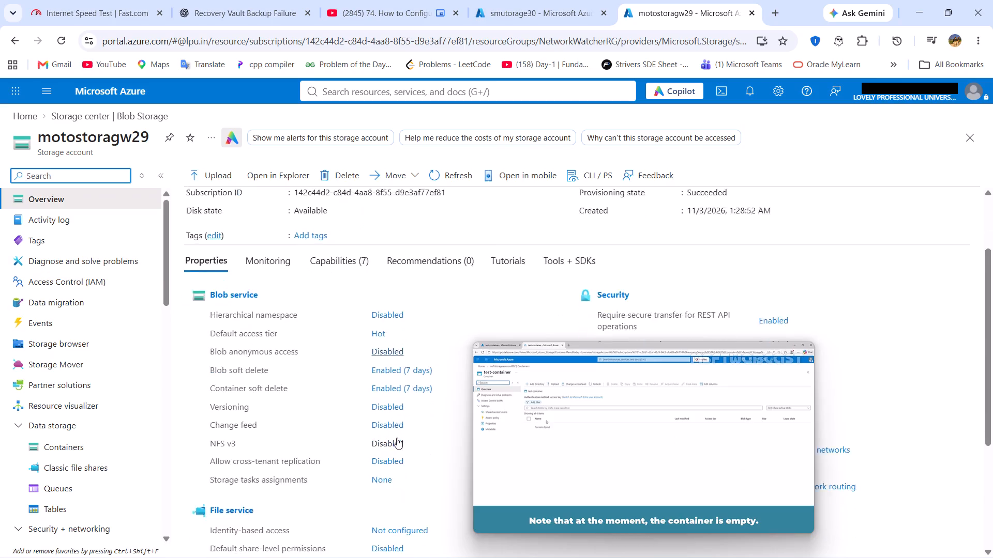
scroll(397, 438, "down", 2)
scroll(431, 210, "up", 6)
scroll(362, 399, "down", 1)
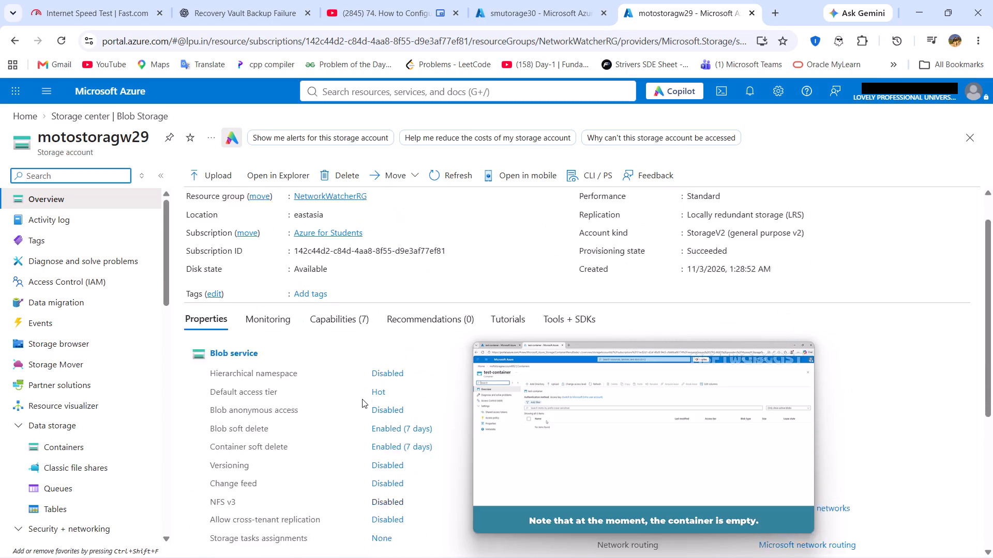
scroll(362, 399, "down", 1)
left_click(378, 389)
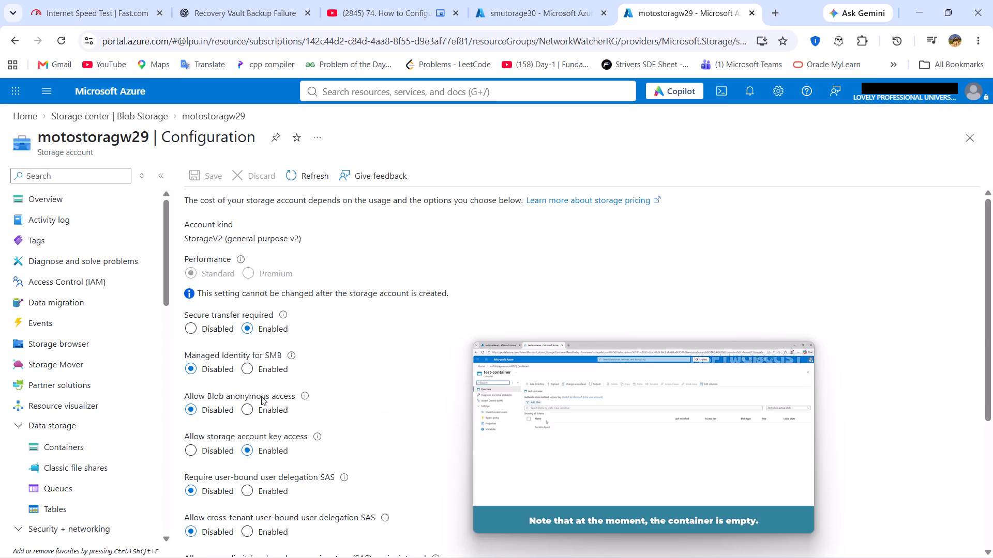
left_click(245, 405)
scroll(245, 405, "down", 1)
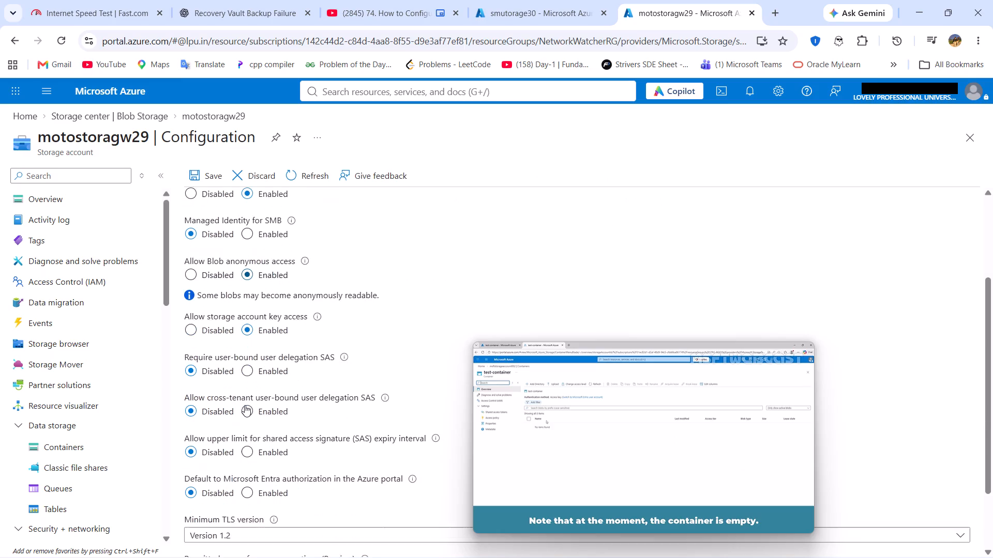
scroll(245, 405, "down", 3)
scroll(281, 317, "up", 4)
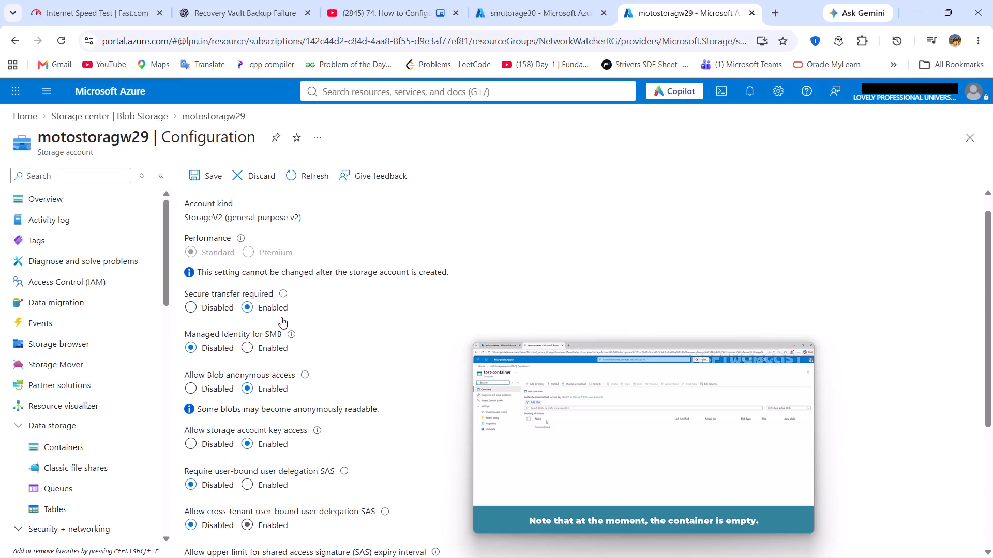
left_click(208, 175)
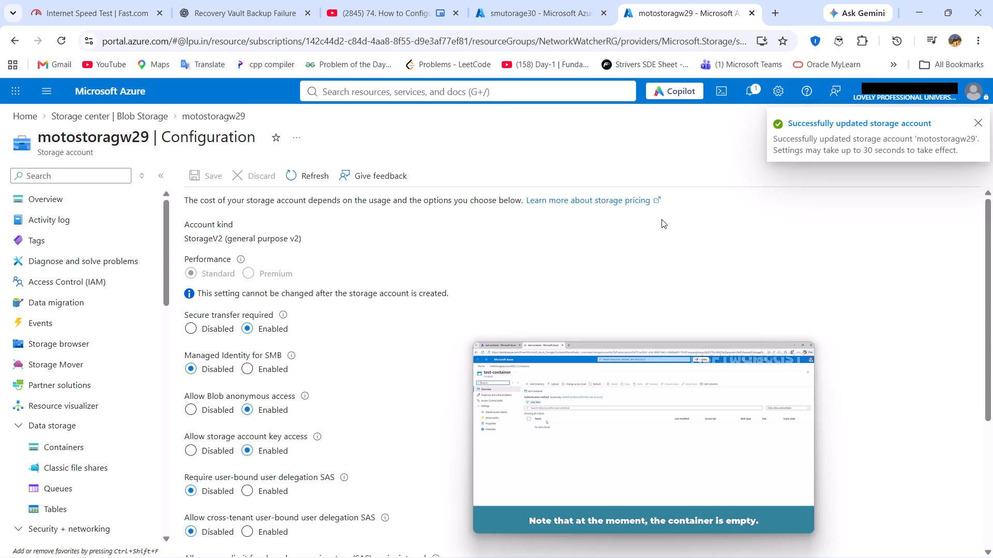
left_click(314, 180)
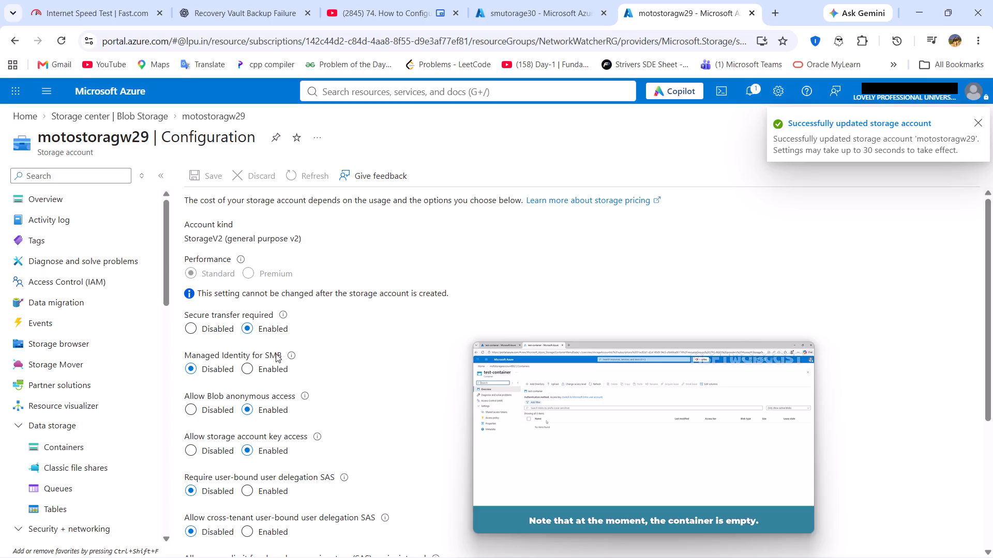
scroll(274, 311, "up", 4)
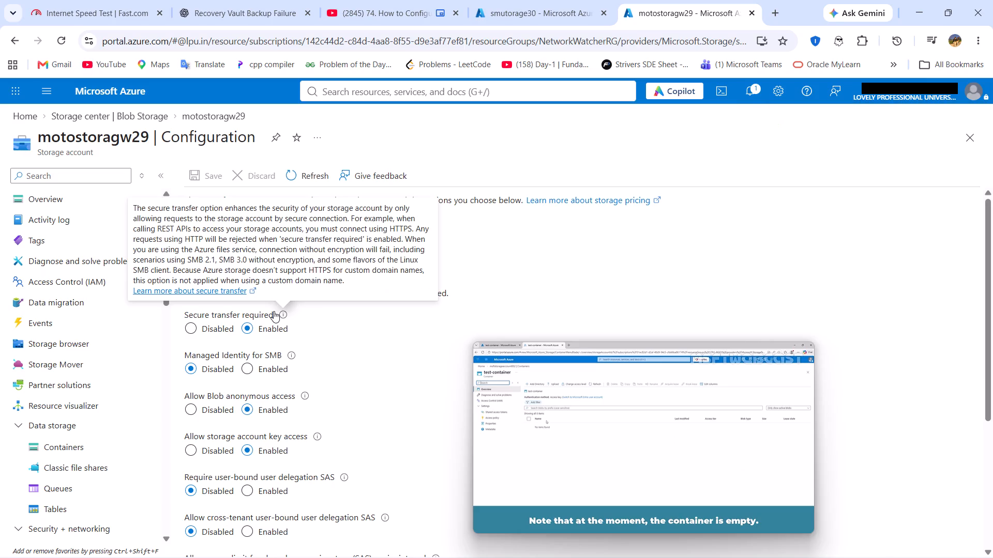
scroll(305, 376, "up", 1)
Create a container named store with private (no anonymous) access in motostoragw29 and open it.
left_click(67, 447)
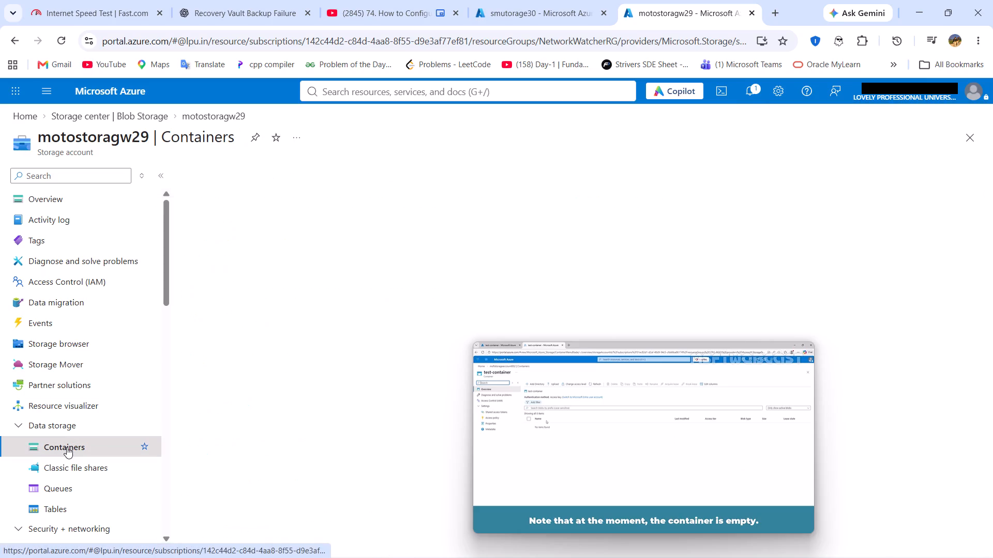
scroll(303, 314, "up", 2)
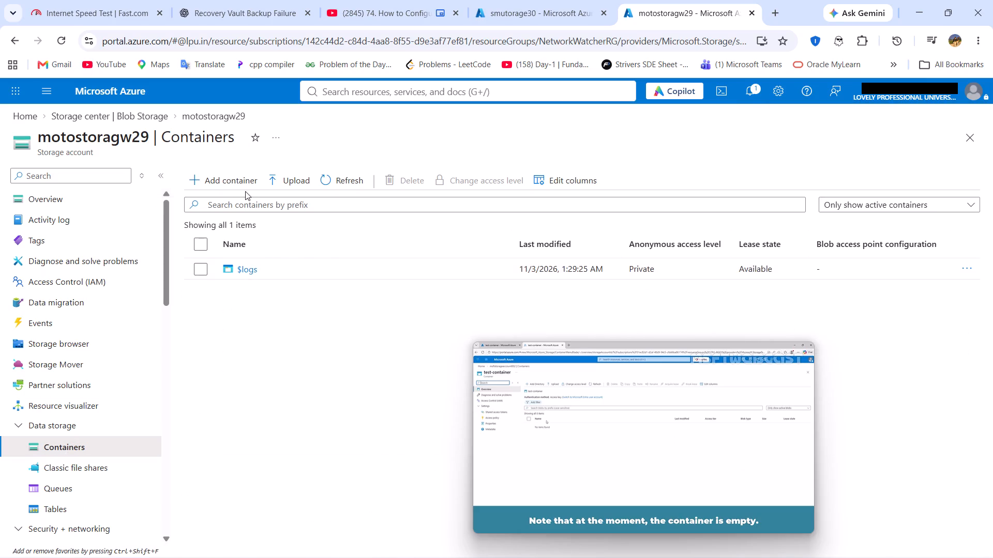
left_click(238, 183)
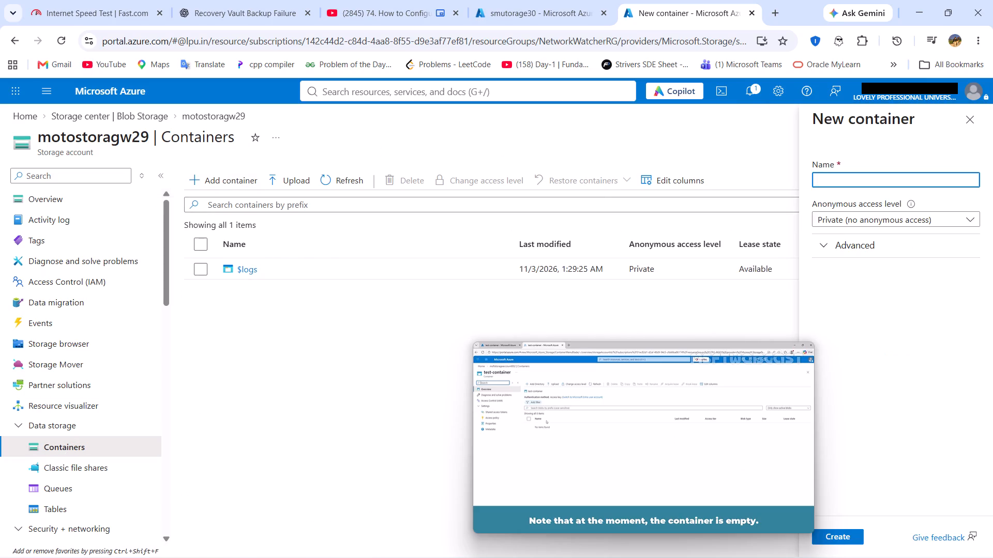
left_click(860, 179)
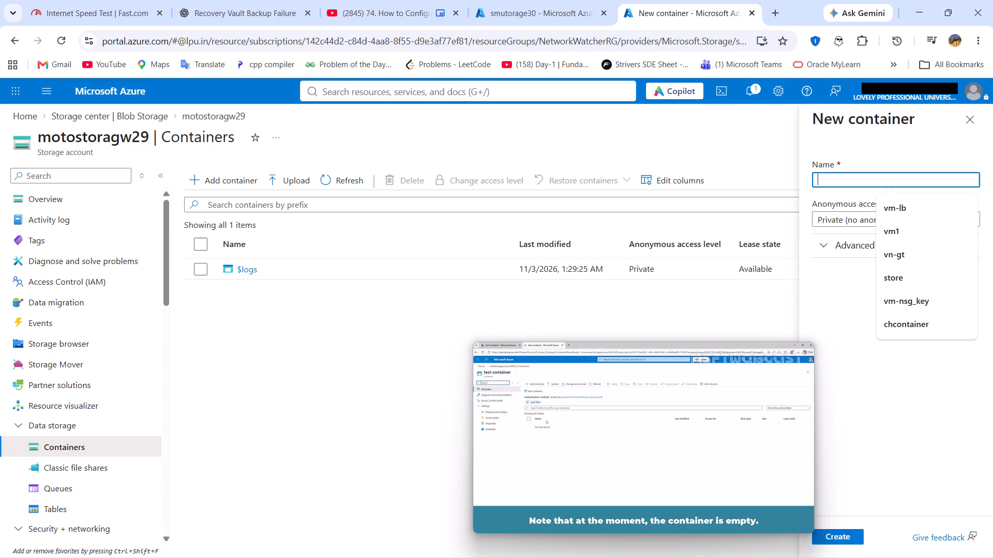
left_click(904, 274)
left_click(944, 221)
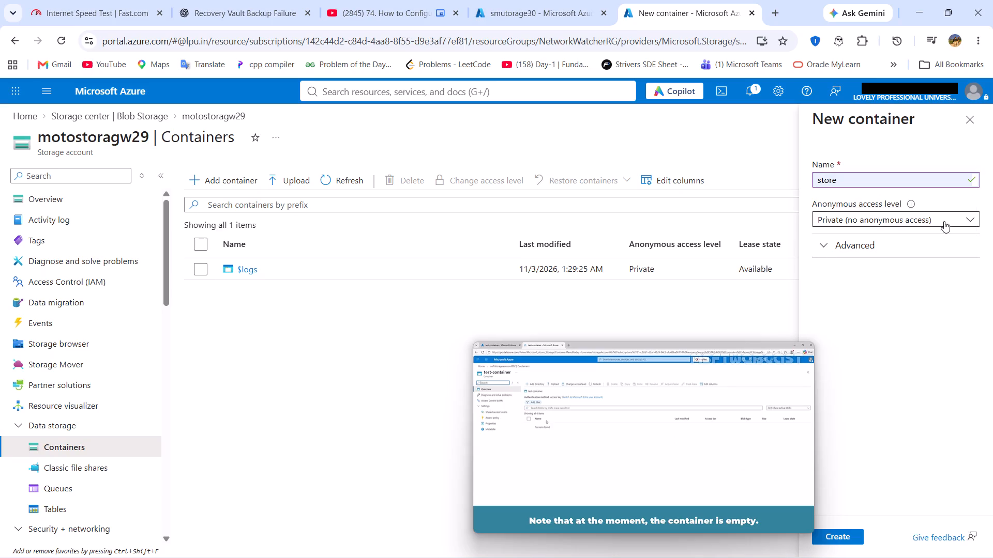
left_click(887, 239)
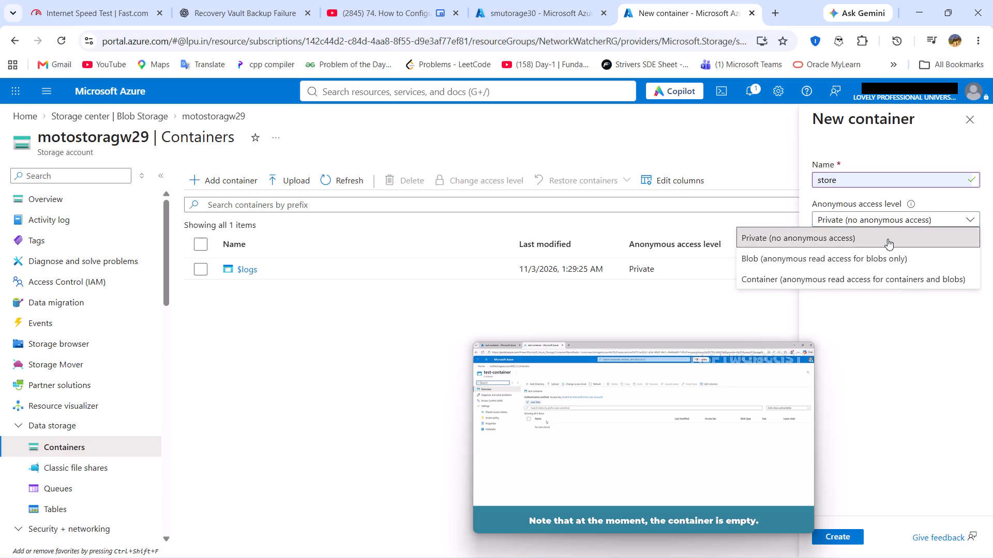
left_click(851, 534)
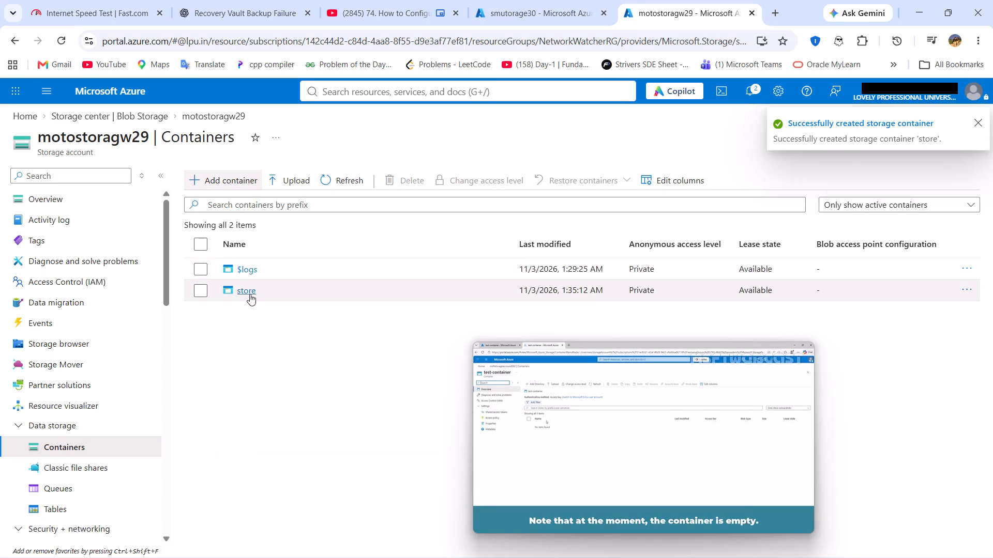
left_click(251, 296)
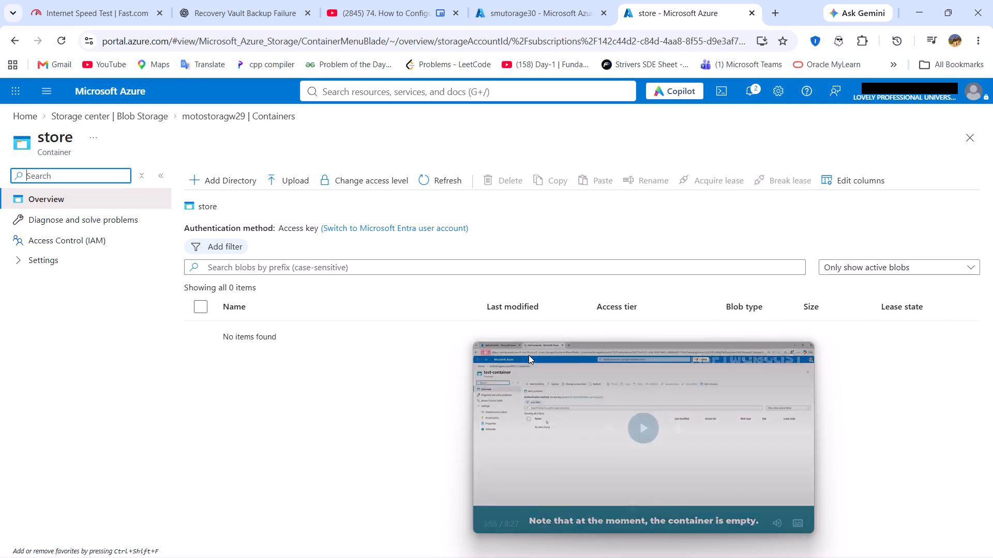
Enlarge and reposition the floating tutorial video over the store container page and resume playing it from 3:55.
left_click_drag(517, 347, 319, 212)
left_click_drag(608, 288, 331, 231)
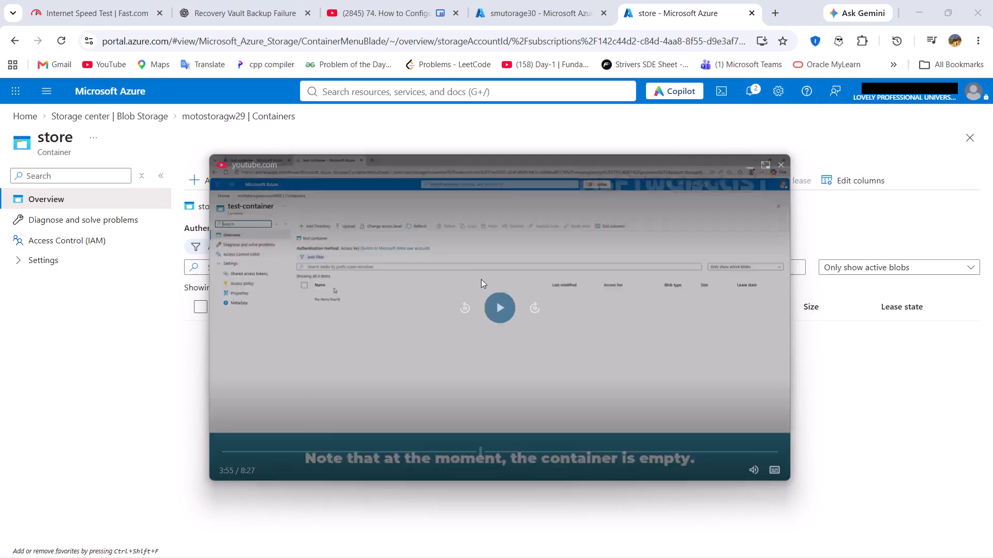
left_click(502, 304)
left_click_drag(384, 243, 403, 293)
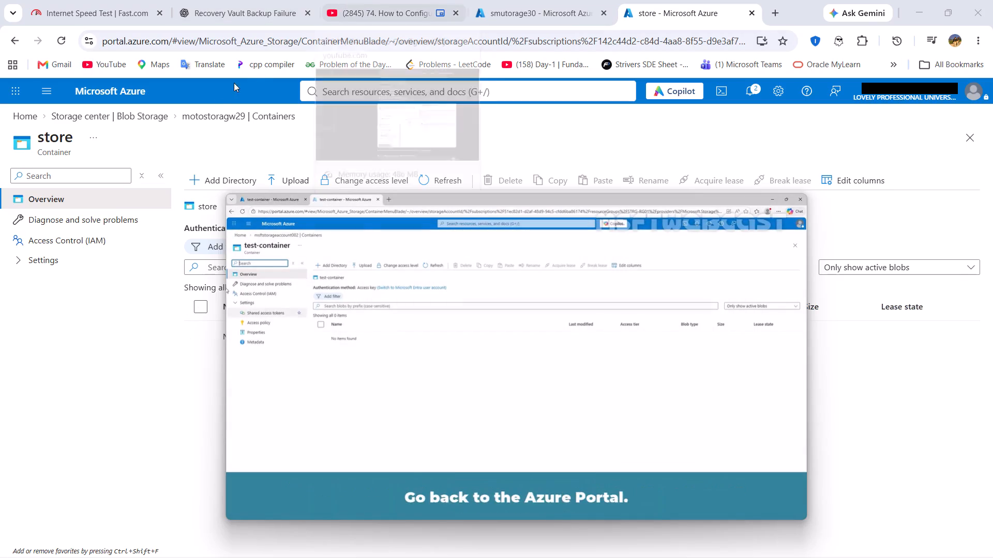
Switch to the browser tab showing smutorage30's containers, pause the tutorial at 4:14 and shrink the video clear of the list.
left_click(510, 1)
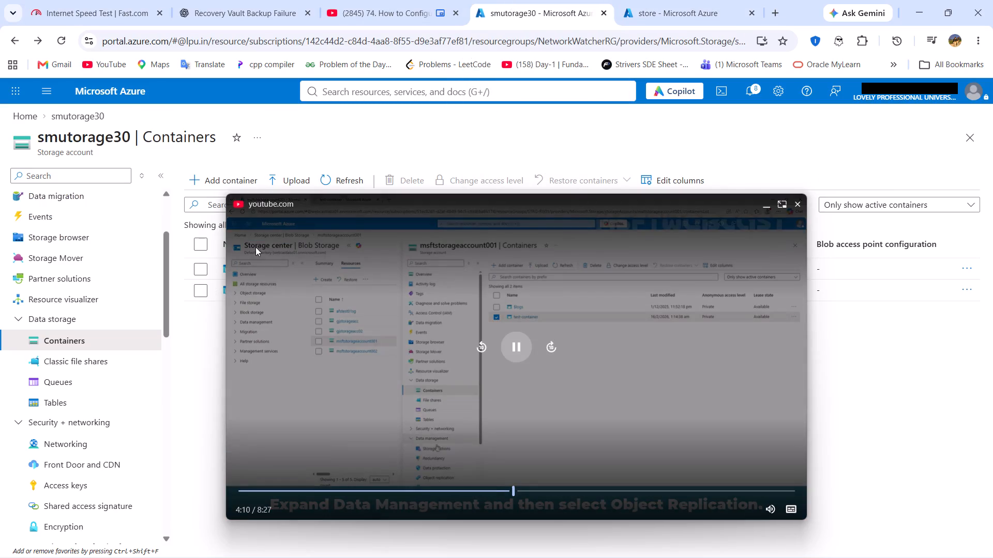
scroll(56, 476, "down", 1)
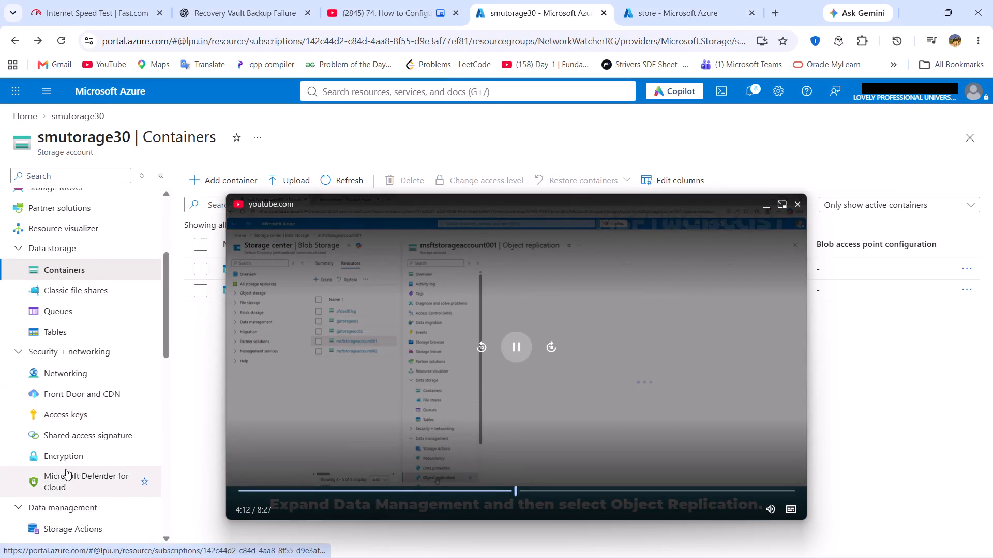
scroll(66, 469, "down", 1)
left_click(512, 352)
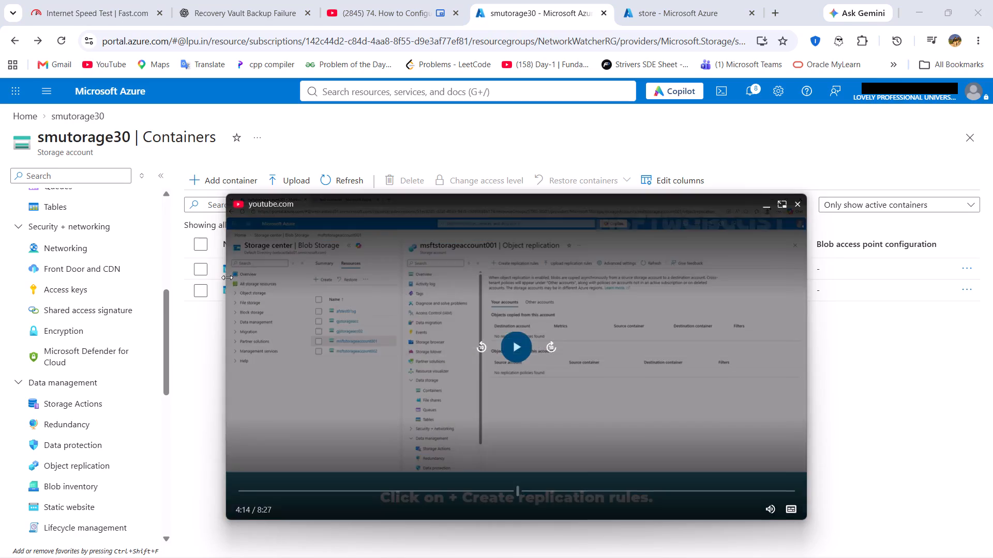
left_click_drag(227, 277, 369, 311)
left_click_drag(485, 363, 548, 405)
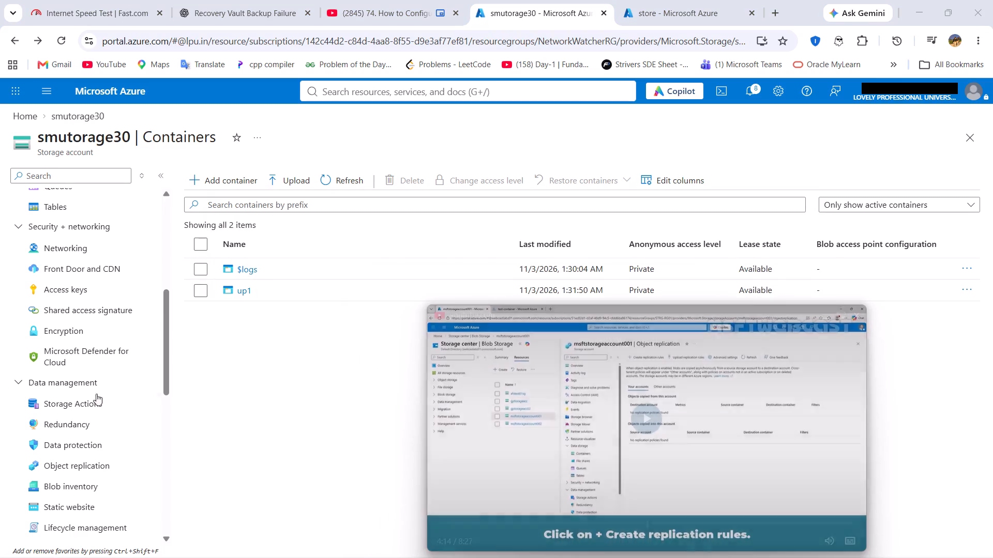
Look through smutorage30's resource menu for the Data management options, including Object replication.
scroll(64, 438, "down", 1)
scroll(94, 338, "up", 3)
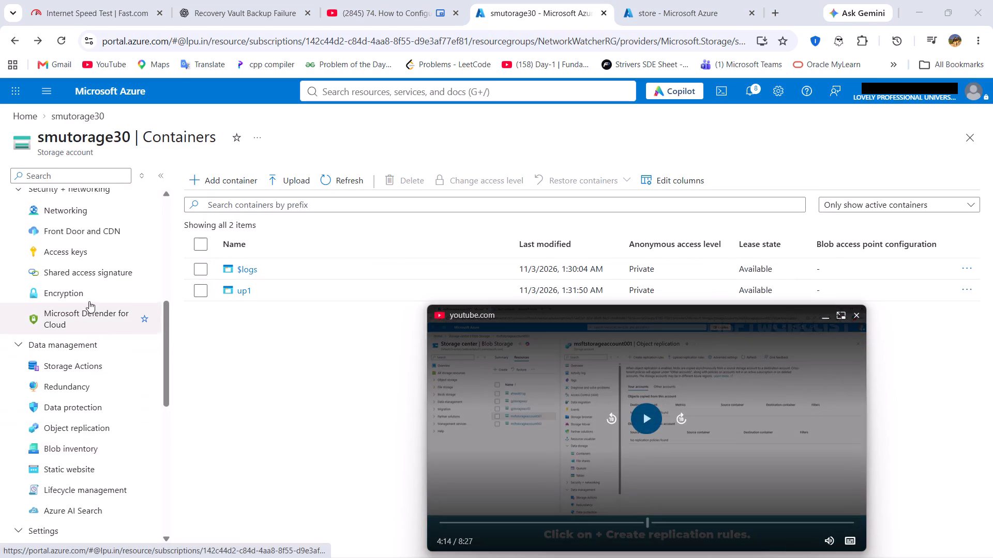
scroll(89, 301, "up", 1)
scroll(83, 238, "up", 1)
scroll(96, 373, "down", 1)
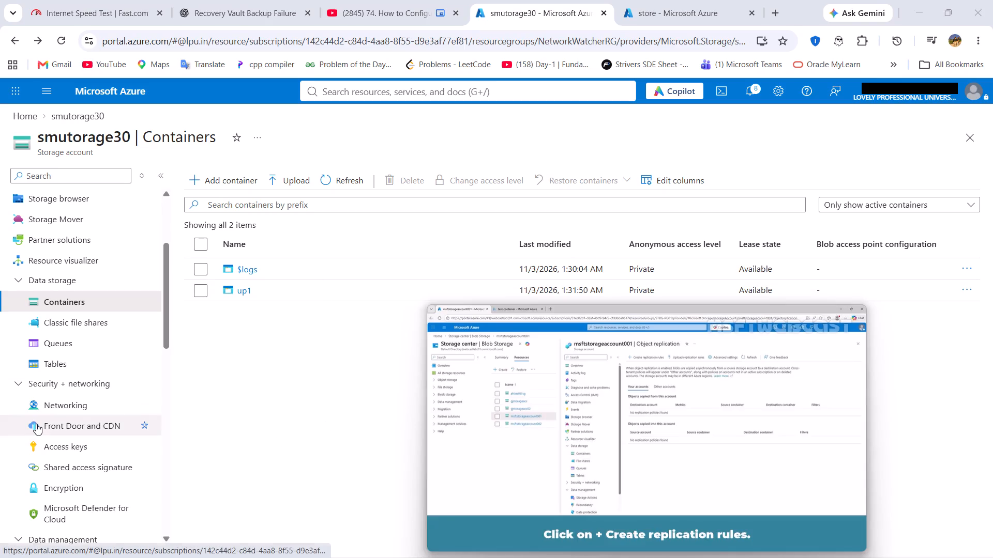
scroll(36, 424, "down", 2)
scroll(67, 358, "down", 1)
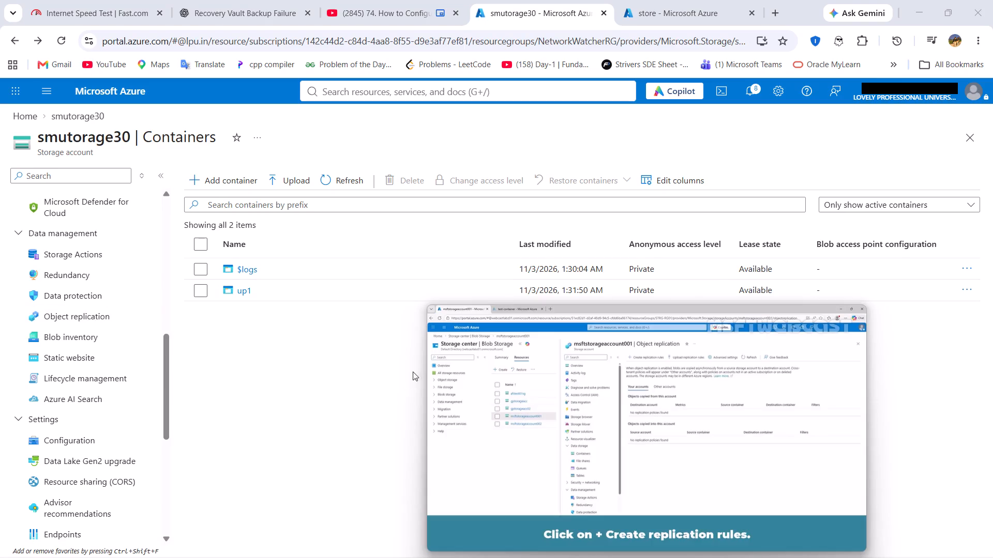
Enlarge the tutorial video, replay the part on reaching Object Replication while browsing smutorage30's resource menu, and pause at 4:15.
left_click_drag(428, 365, 349, 347)
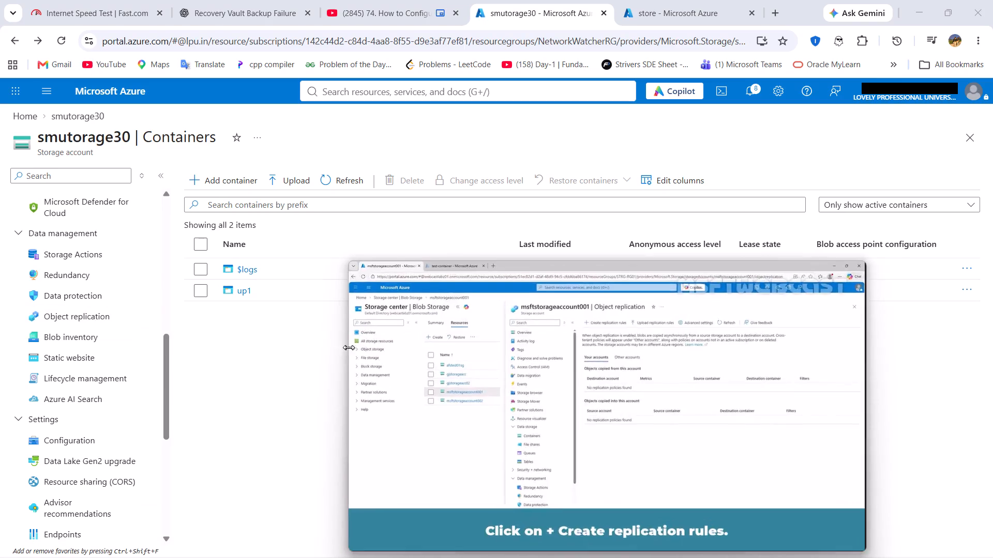
left_click_drag(349, 347, 344, 345)
left_click_drag(455, 363, 398, 278)
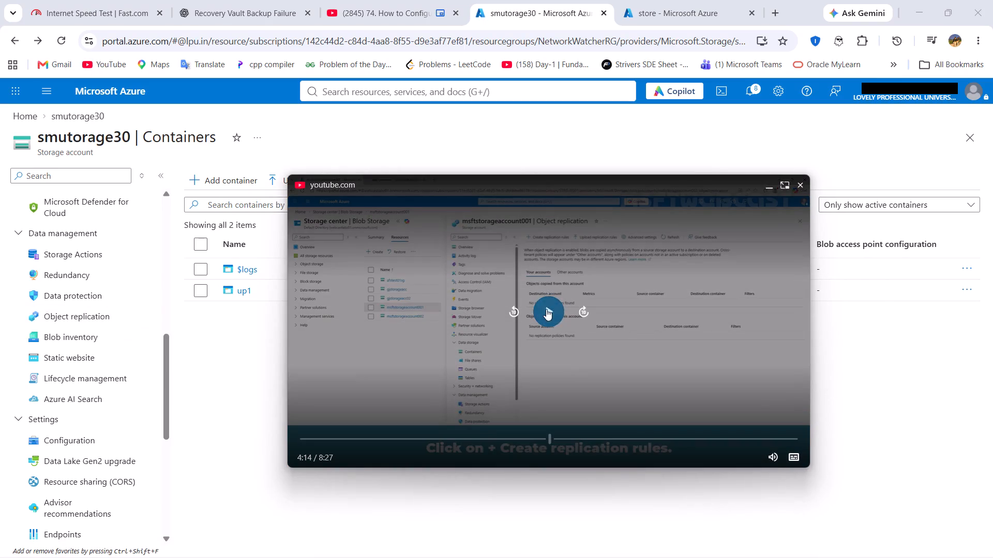
left_click(546, 309)
left_click(511, 314)
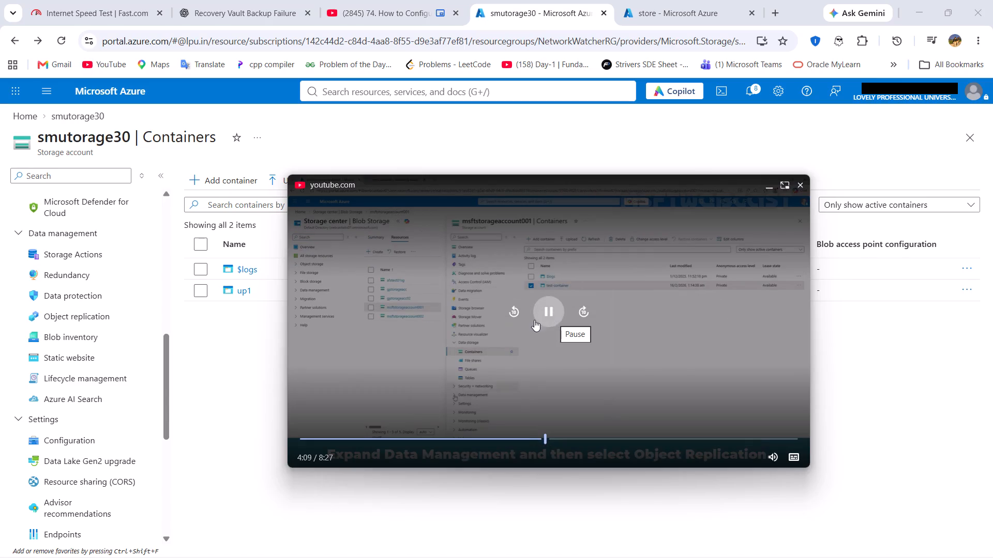
scroll(37, 383, "down", 3)
scroll(57, 444, "down", 3)
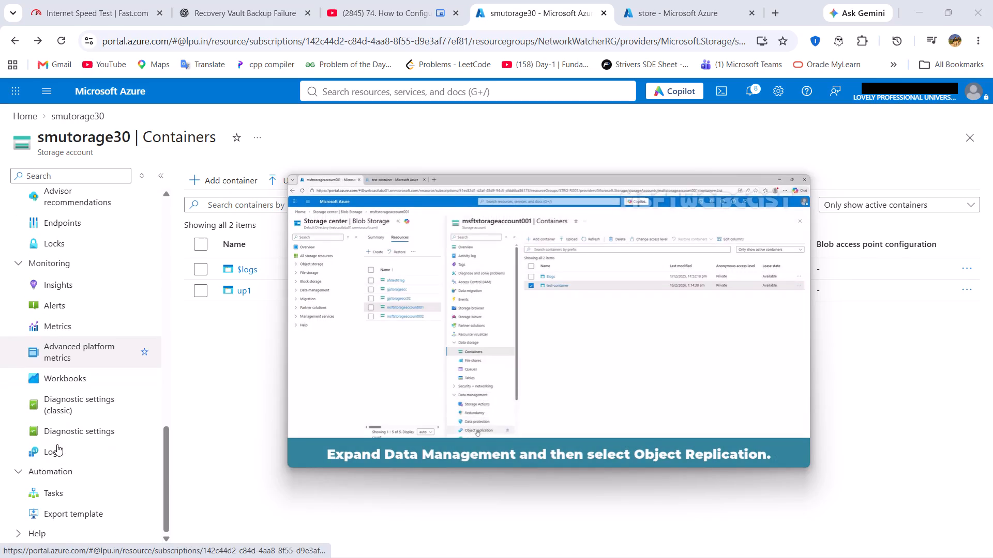
scroll(57, 444, "down", 2)
scroll(57, 444, "up", 3)
scroll(73, 377, "up", 1)
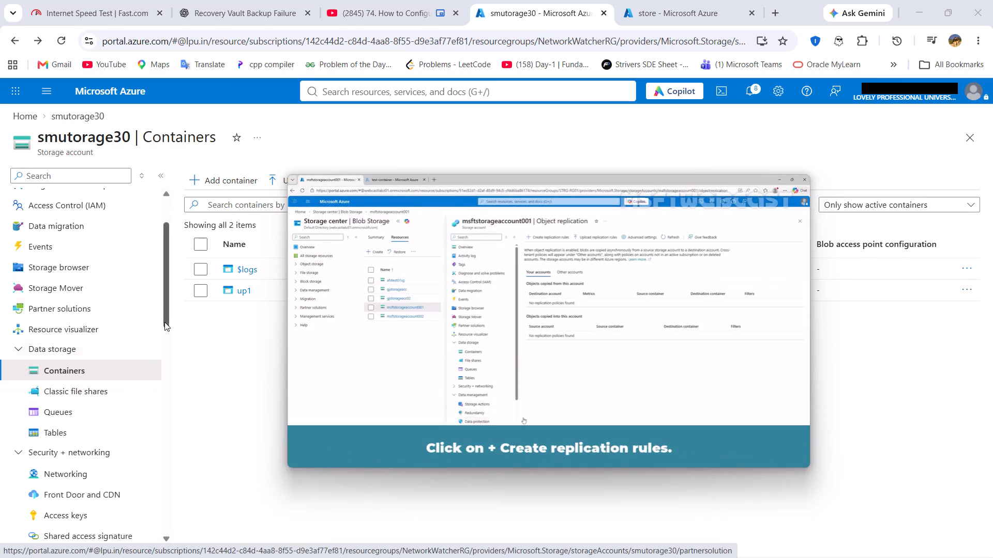
left_click(543, 312)
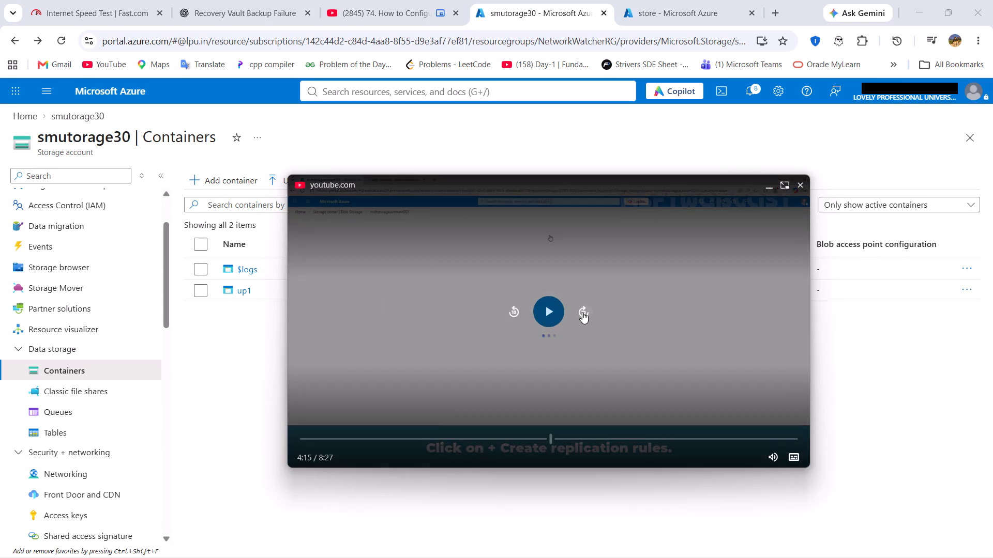
Replay the tutorial from 4:05 on reaching Object Replication, pause it at 4:11 and shrink the floating video.
left_click(517, 313)
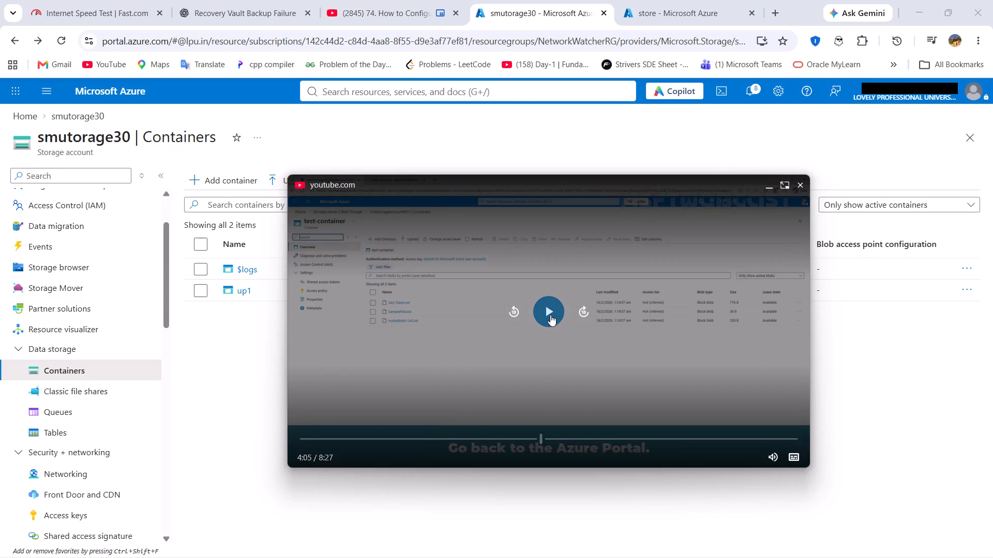
left_click(551, 315)
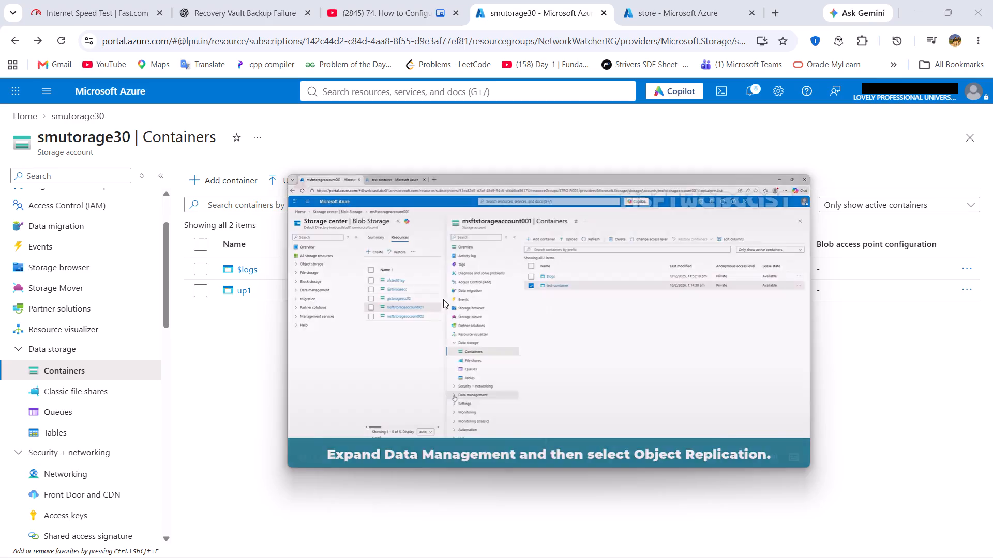
left_click(543, 315)
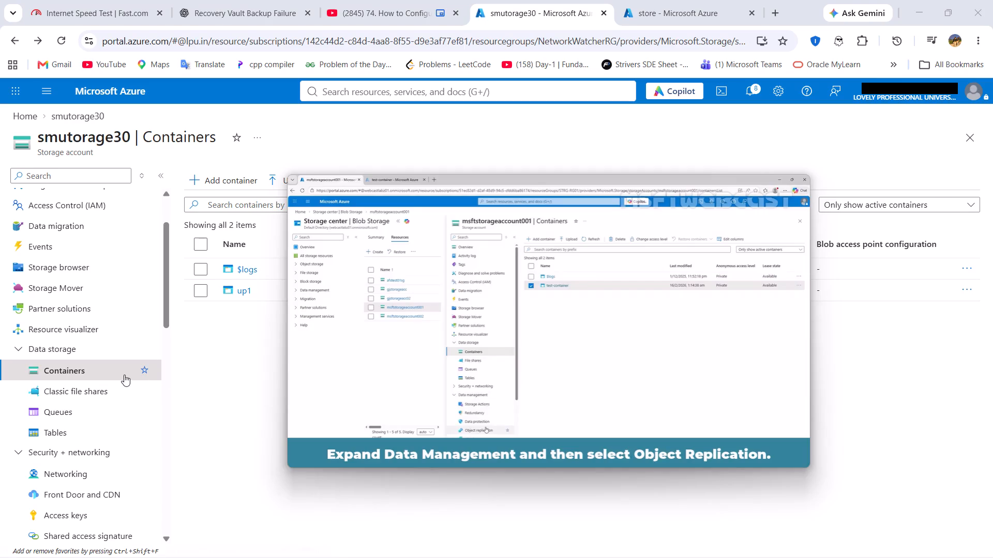
left_click_drag(288, 358, 446, 377)
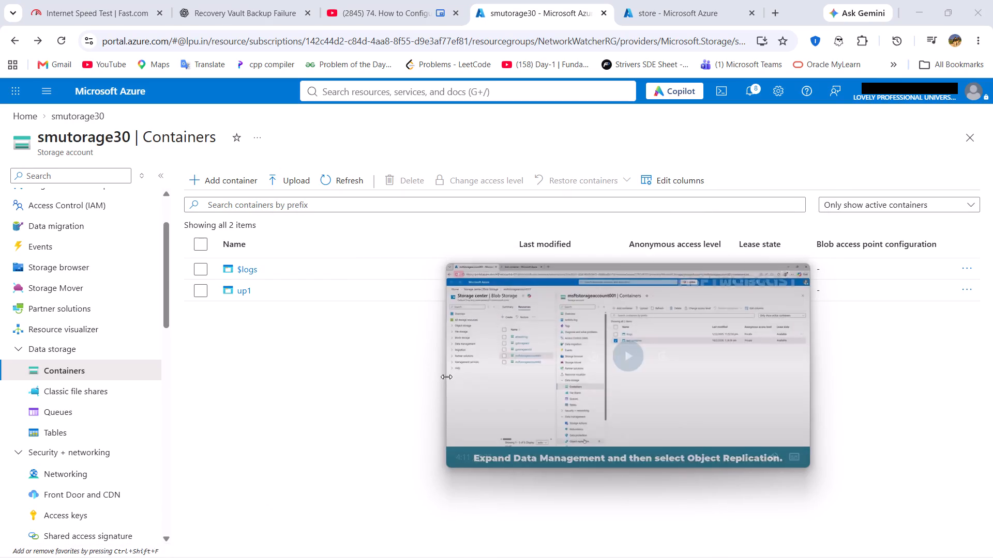
Find the Data management group in smutorage30's resource menu and open its Object replication page.
scroll(72, 440, "down", 3)
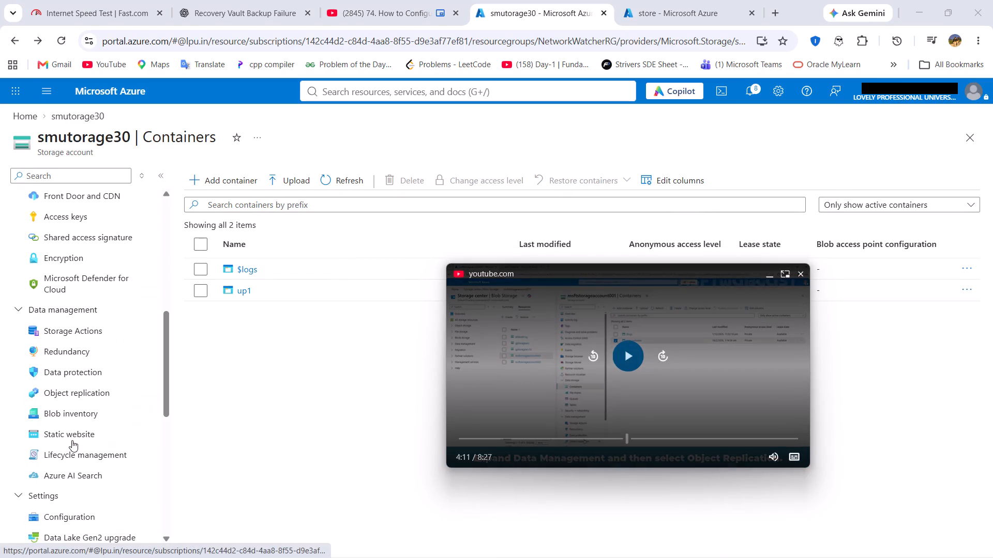
scroll(72, 440, "down", 4)
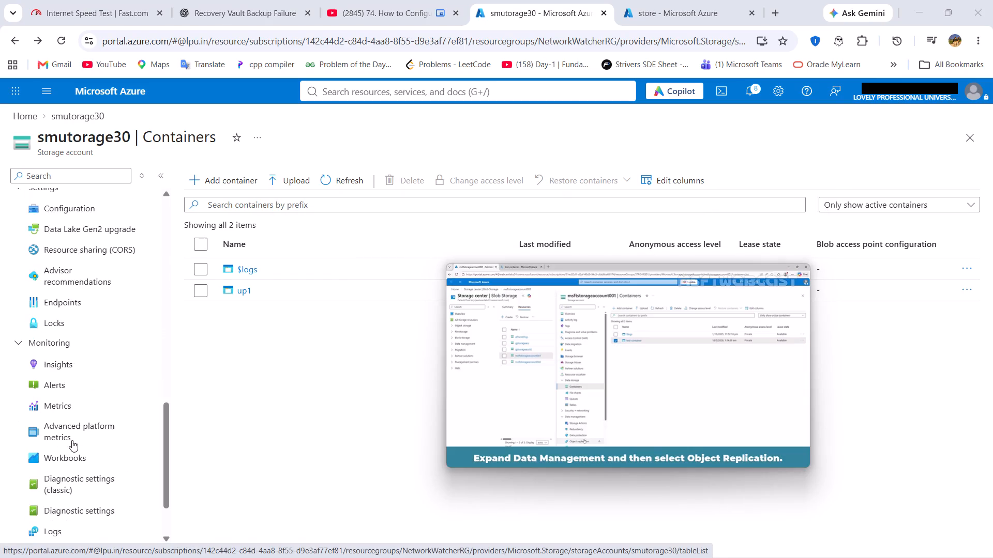
scroll(72, 440, "down", 3)
scroll(72, 440, "up", 5)
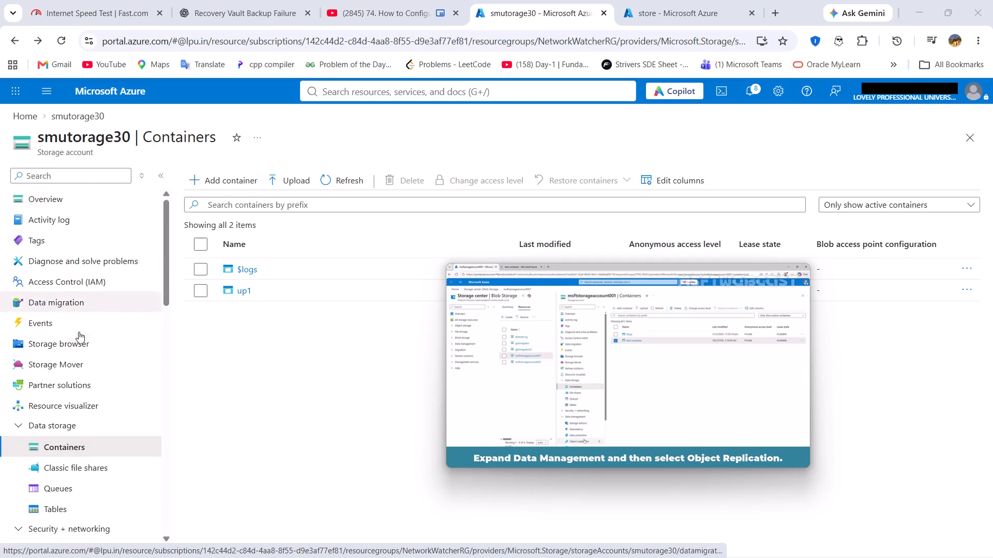
left_click(32, 421)
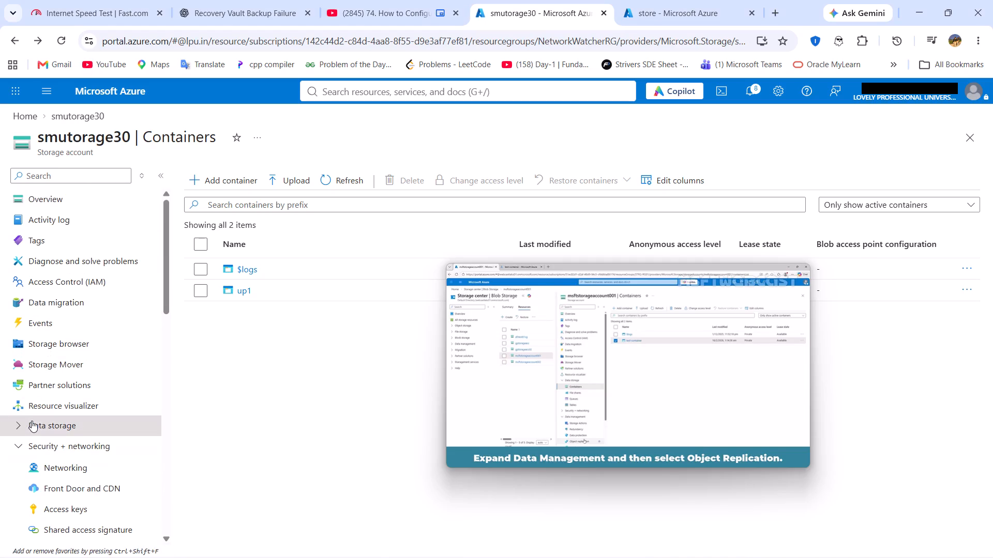
scroll(32, 421, "down", 1)
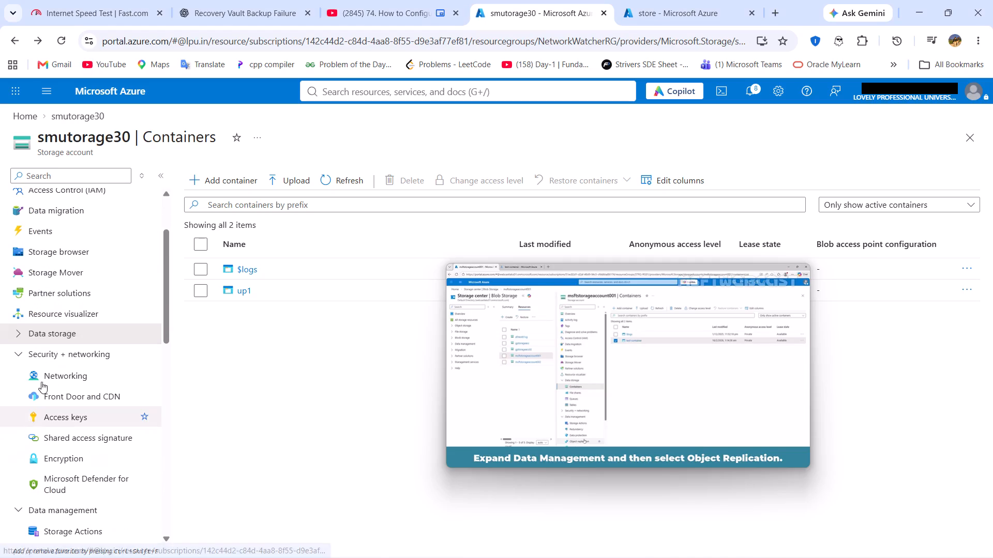
scroll(38, 437, "down", 1)
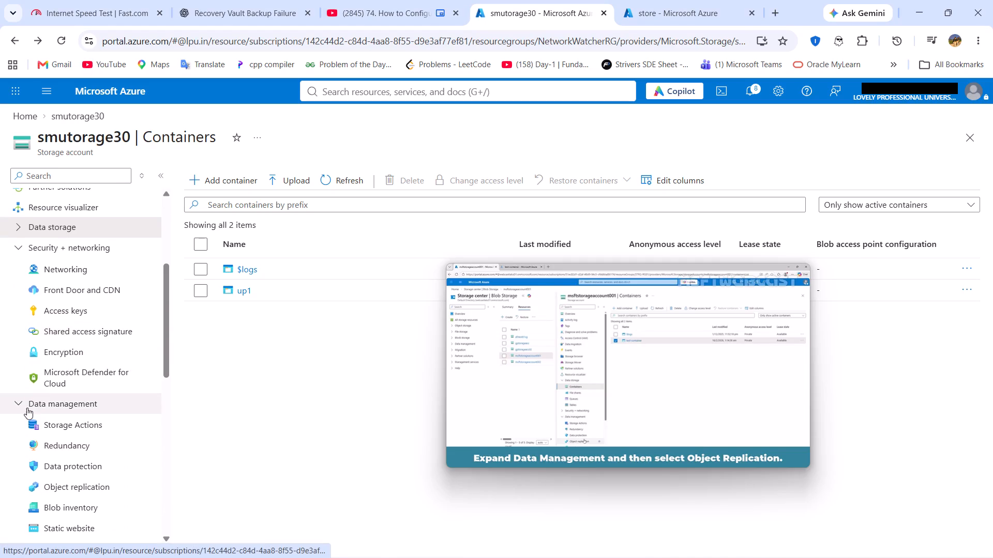
left_click(27, 408)
left_click(27, 408)
scroll(76, 470, "down", 1)
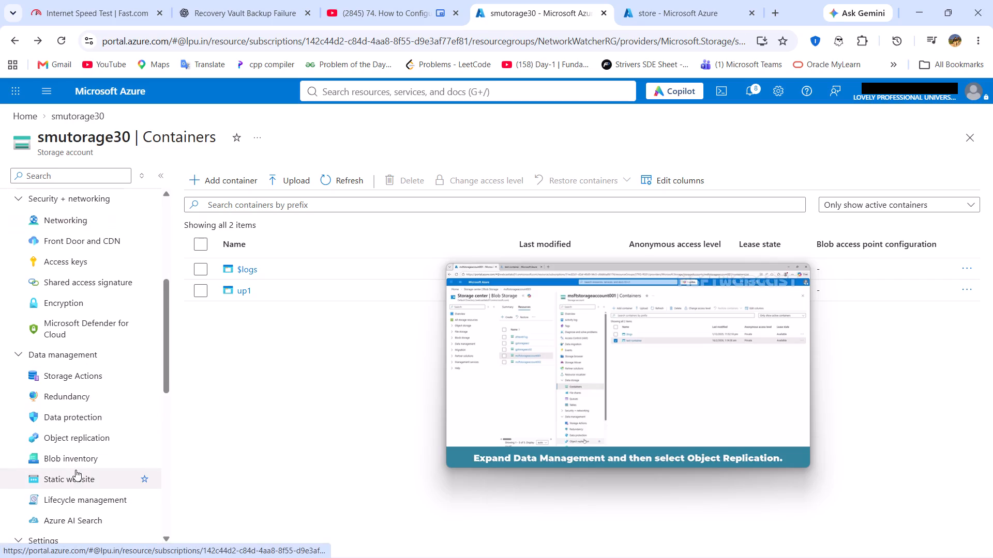
left_click(80, 443)
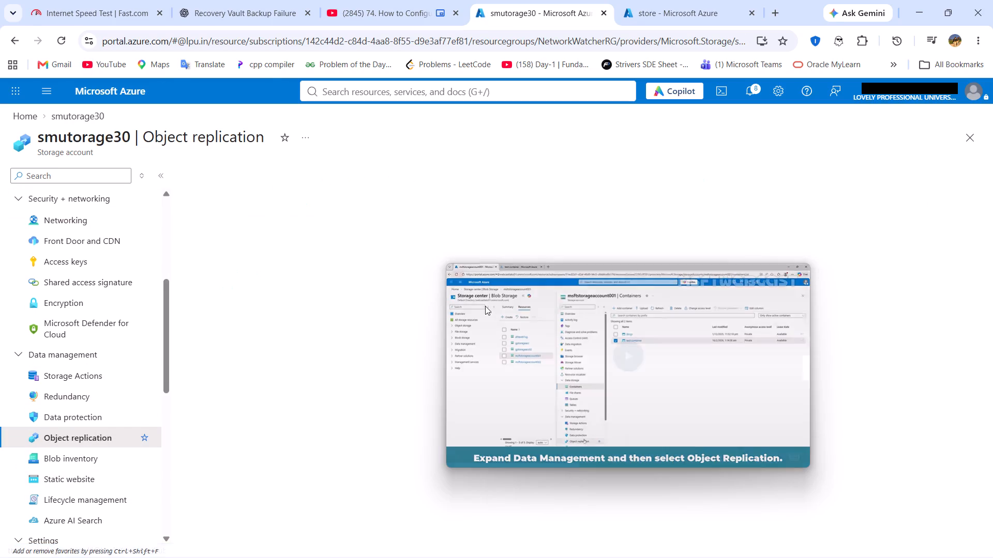
Reposition the tutorial video higher on the Object replication page, resume it and start creating replication rules for smutorage30.
left_click_drag(534, 330, 544, 223)
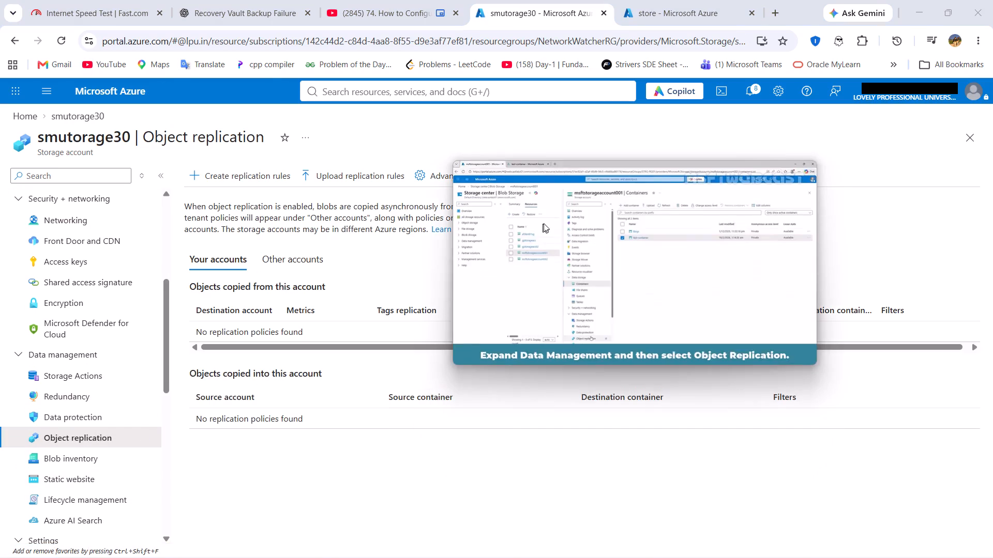
left_click(644, 252)
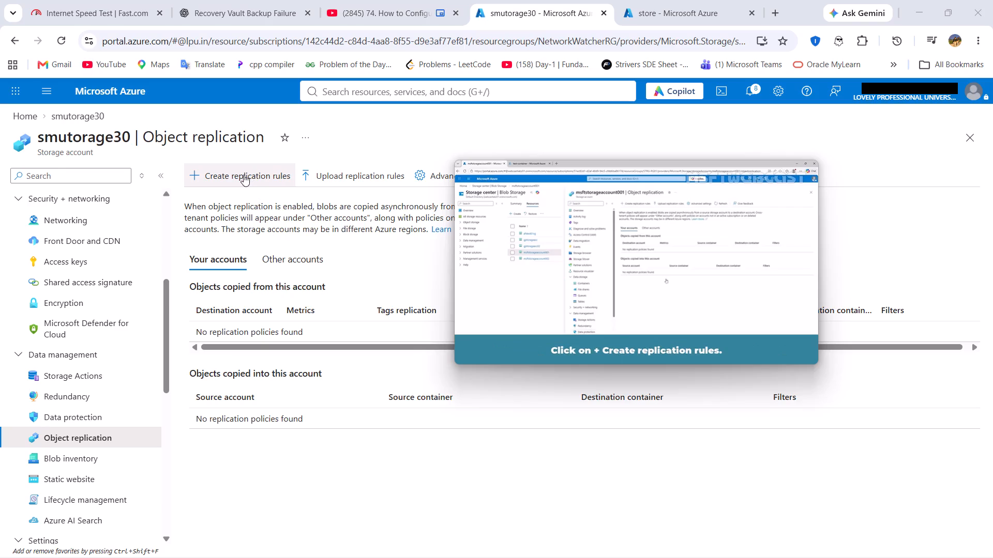
left_click(243, 175)
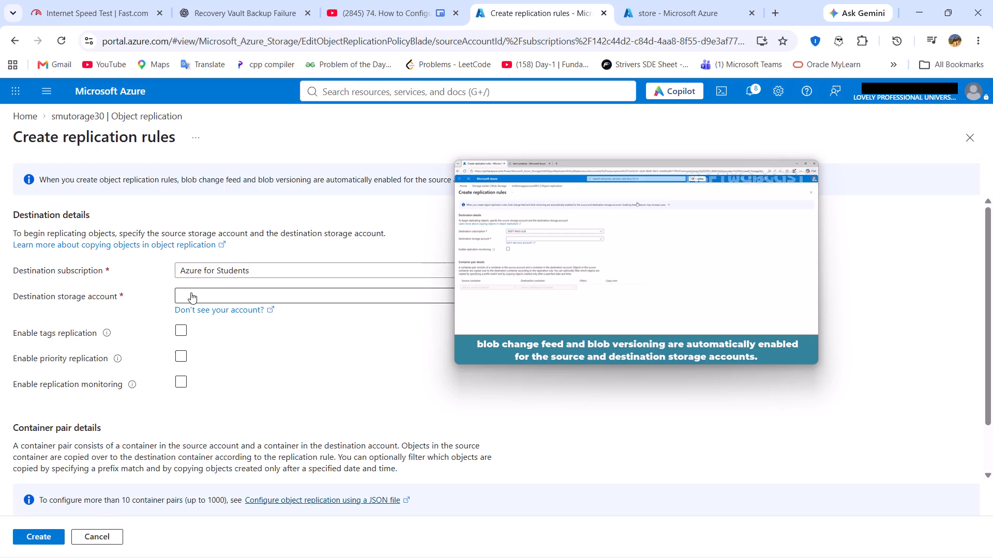
Select motostoragw29 as the destination storage account, moving the tutorial video clear of the form and following its instructions.
left_click(191, 292)
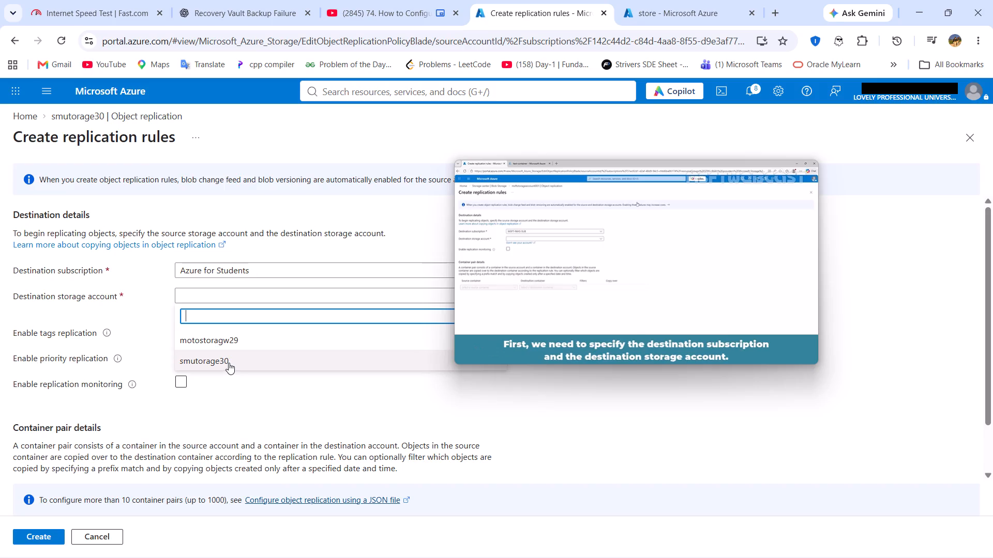
left_click_drag(553, 247, 684, 344)
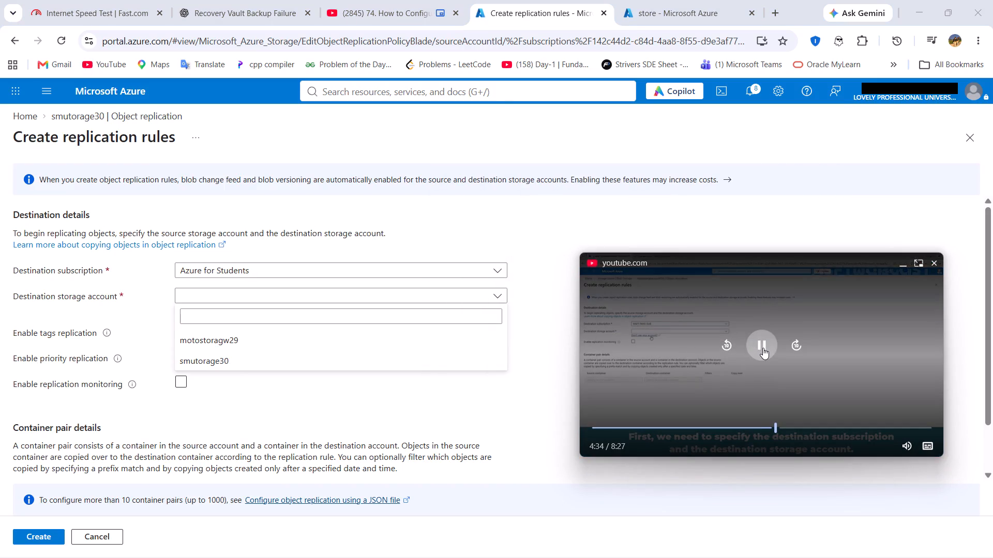
left_click(763, 348)
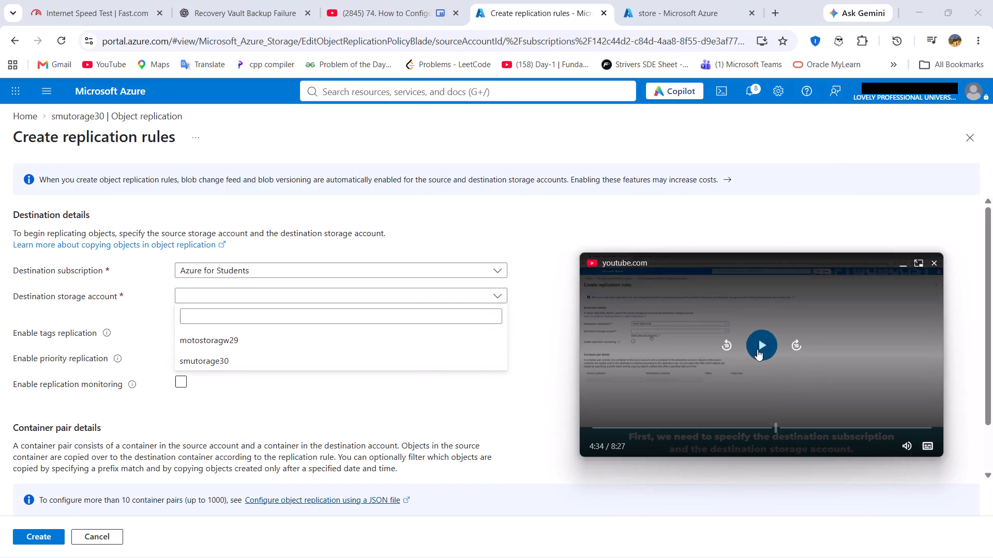
left_click(759, 341)
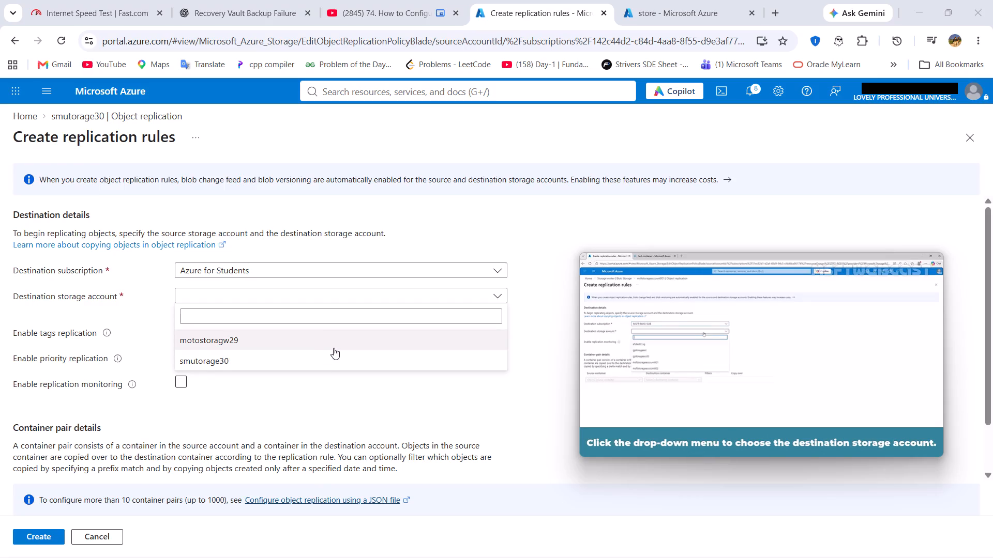
left_click(270, 343)
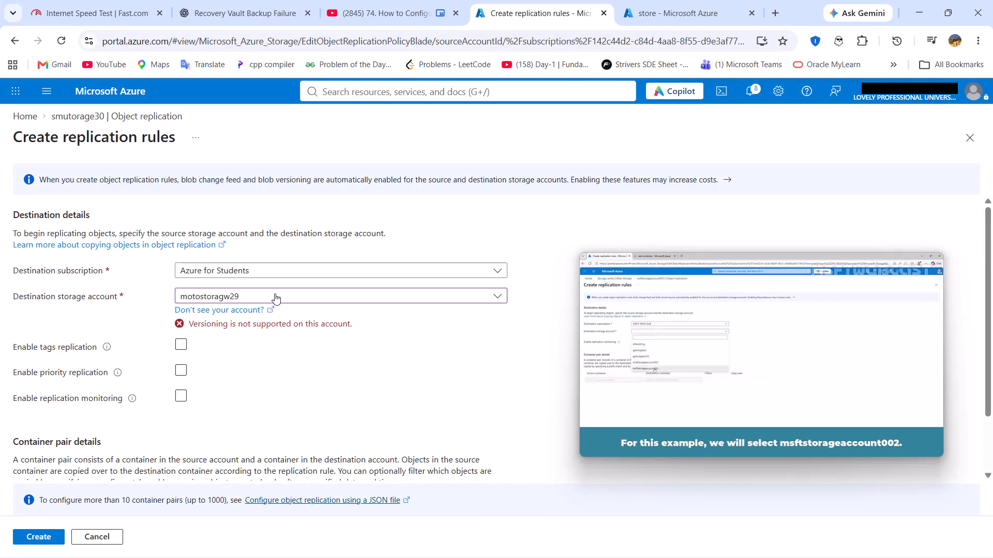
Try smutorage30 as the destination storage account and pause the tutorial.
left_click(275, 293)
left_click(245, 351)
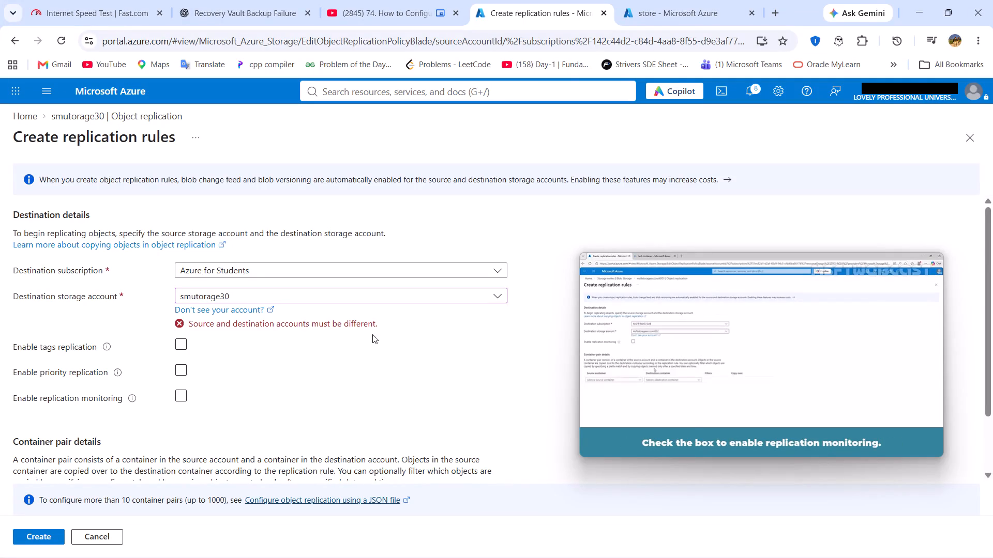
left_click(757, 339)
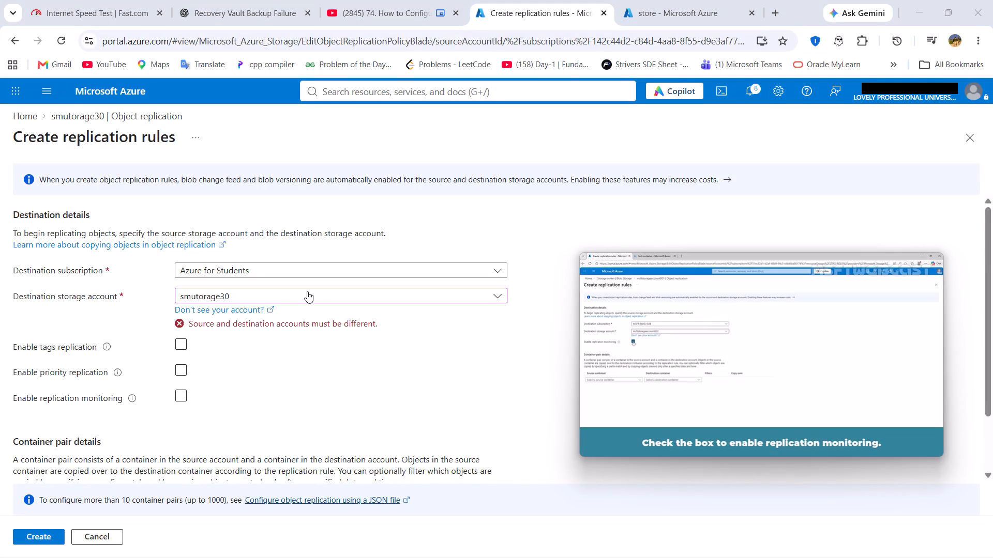
Set the destination storage account to motostoragw29.
left_click(307, 291)
left_click(229, 344)
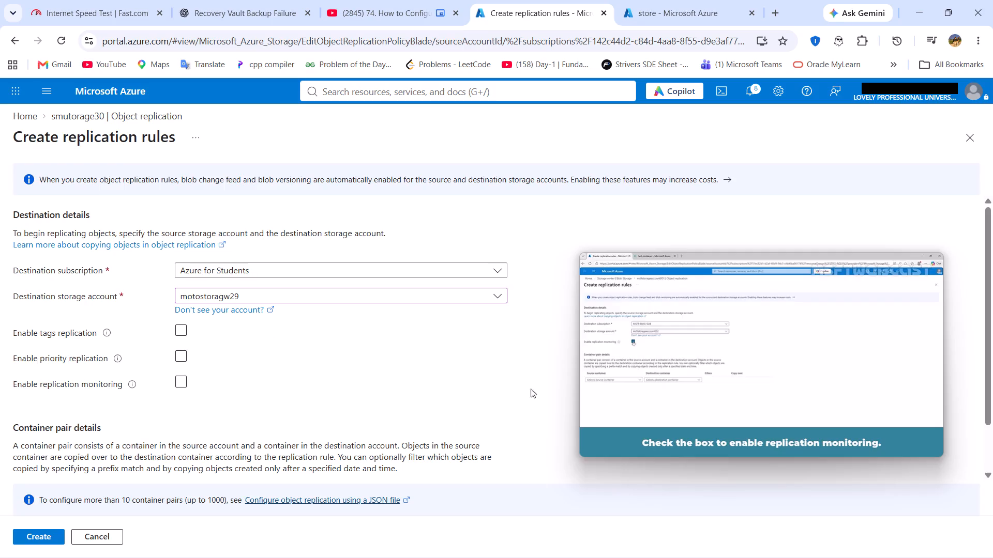
Resume the tutorial, rewind it by 10 seconds, and enable replication monitoring for the new rules.
left_click(758, 331)
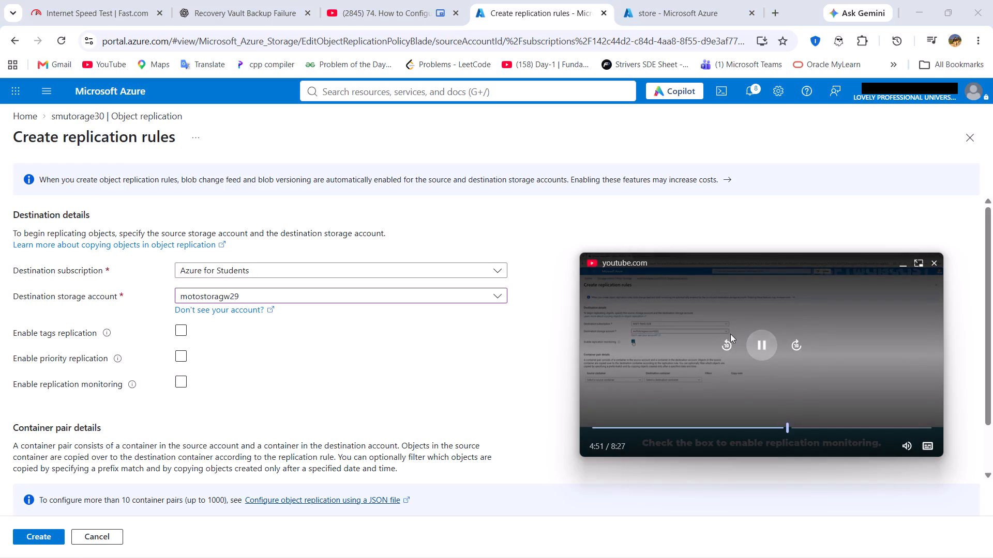
left_click(720, 343)
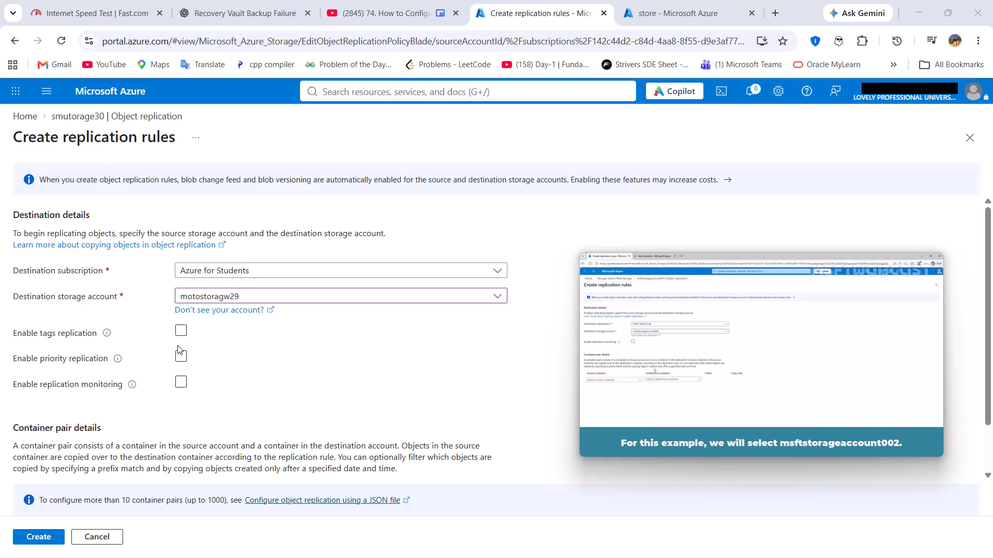
scroll(176, 348, "down", 1)
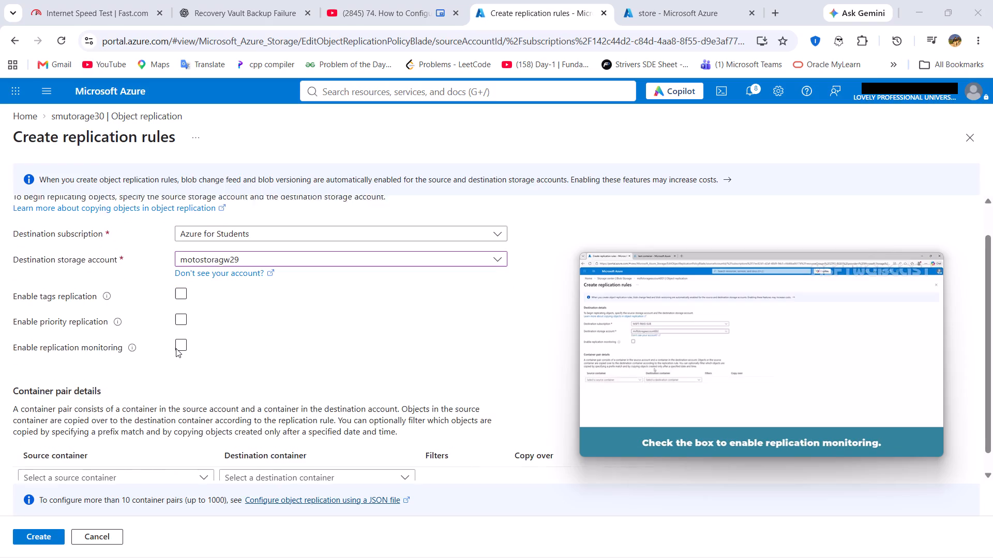
scroll(176, 348, "down", 1)
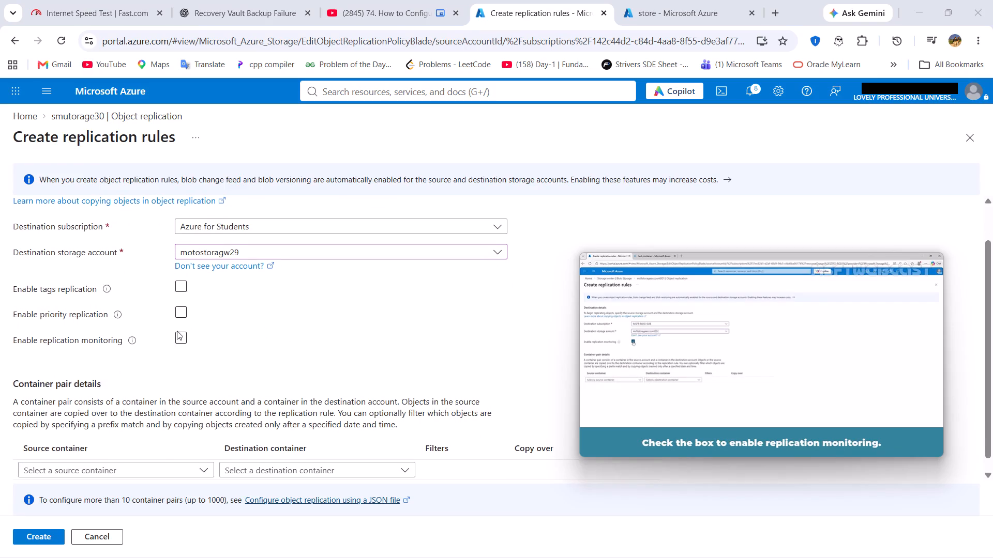
left_click(177, 331)
left_click(180, 333)
Set the container pair to source container up1 and destination container store.
scroll(180, 333, "down", 1)
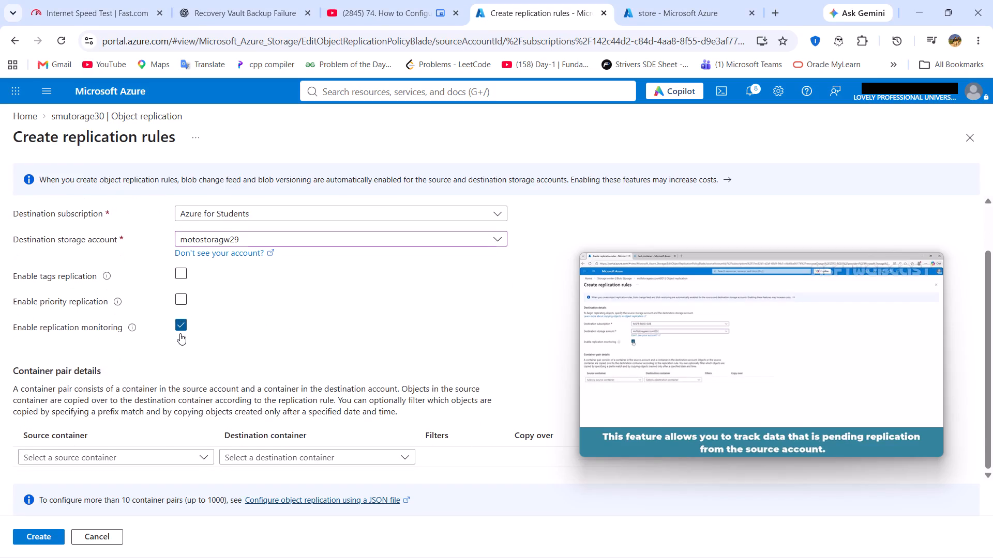
scroll(180, 333, "down", 1)
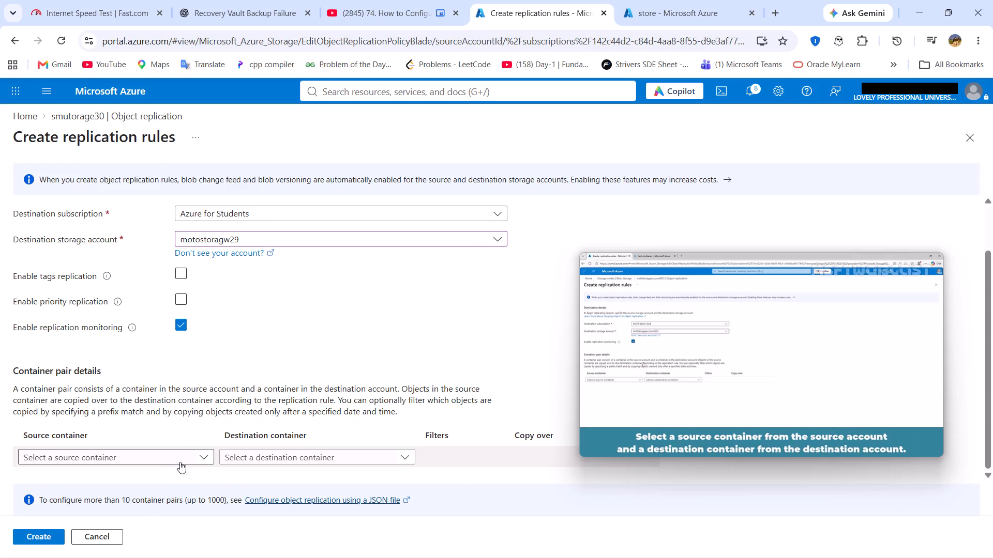
left_click(177, 456)
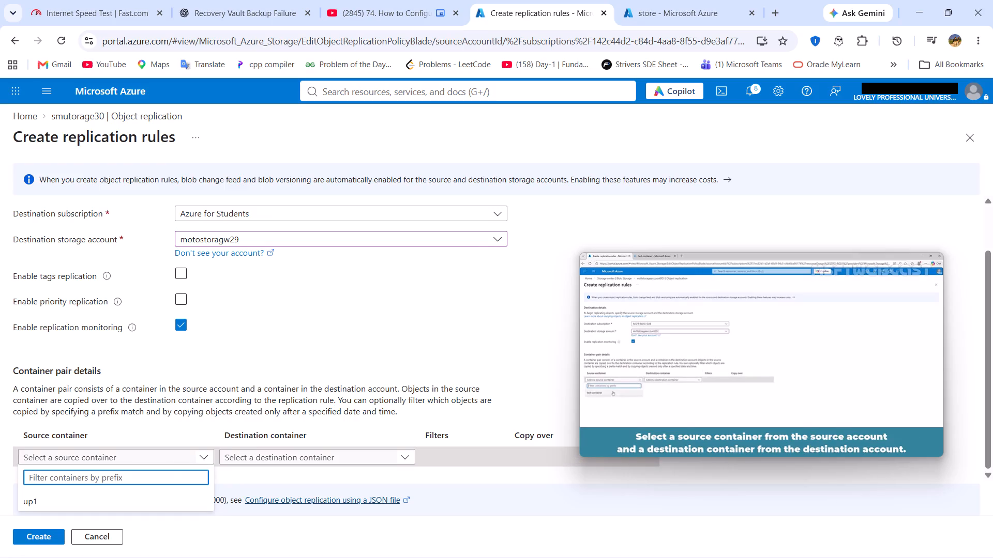
left_click(154, 497)
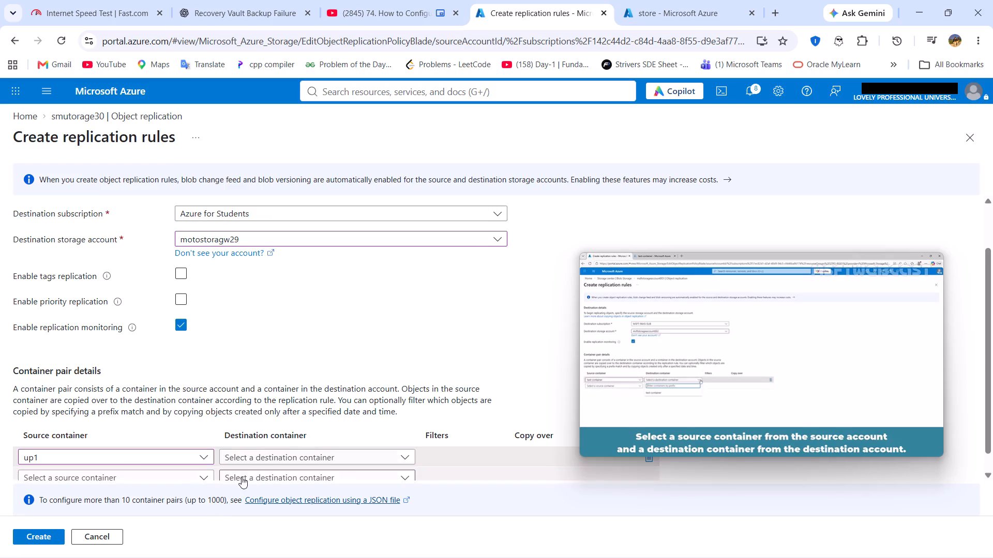
left_click(259, 473)
left_click(266, 462)
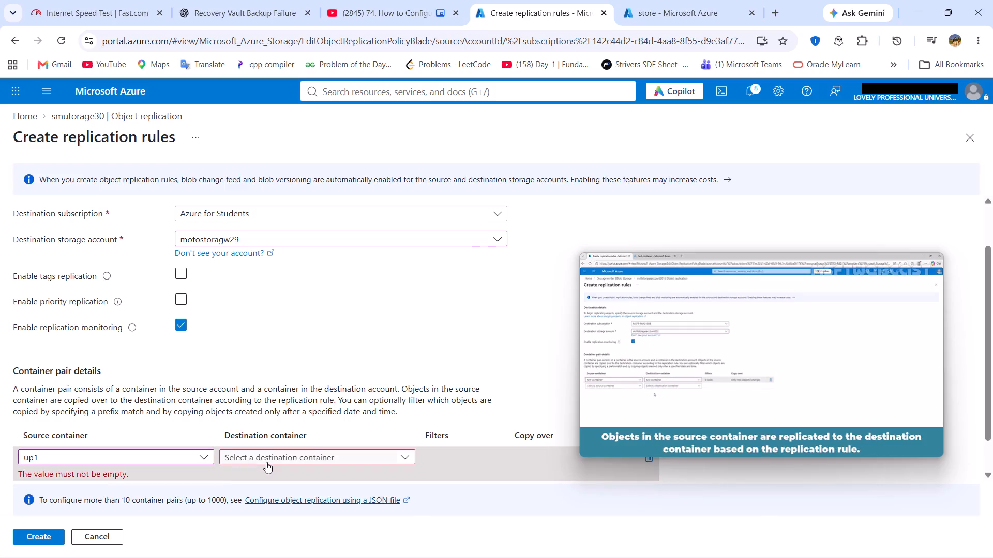
left_click(273, 496)
Submit the replication rules for creation with the up1 to store container pair.
scroll(209, 459, "down", 1)
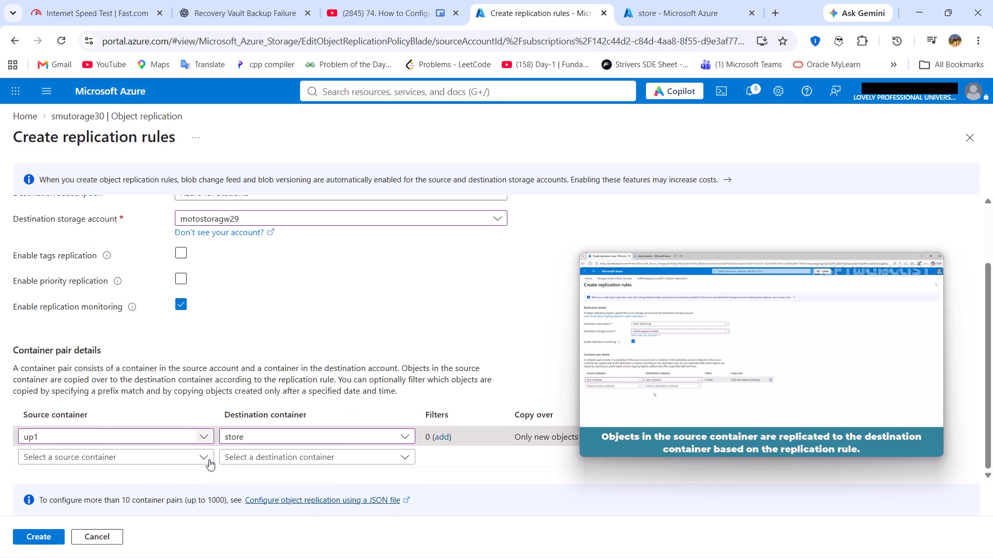
scroll(239, 441, "down", 1)
left_click(44, 533)
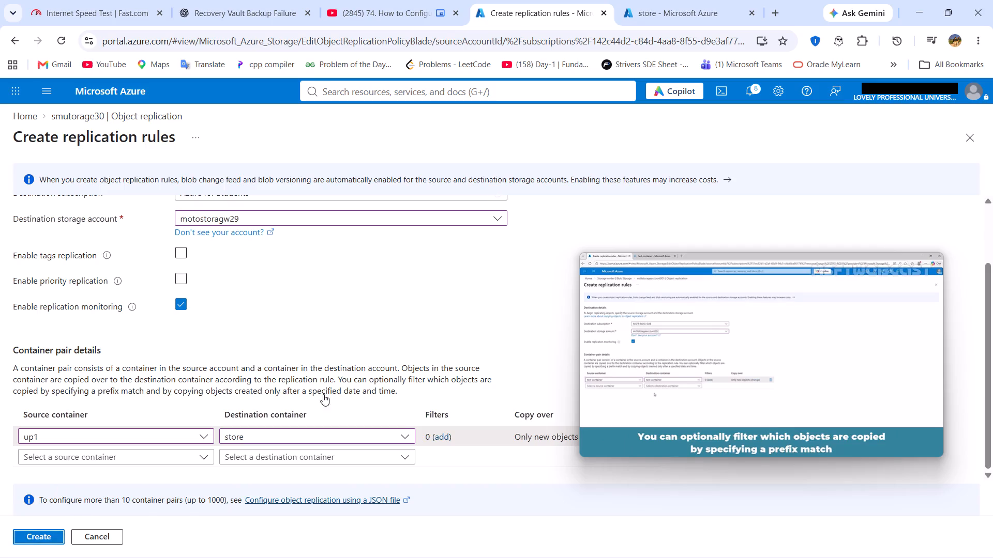
Reposition and enlarge the floating tutorial video, following its prefix filter explanation while the replication rules are created.
left_click_drag(751, 337, 637, 277)
left_click_drag(637, 277, 705, 261)
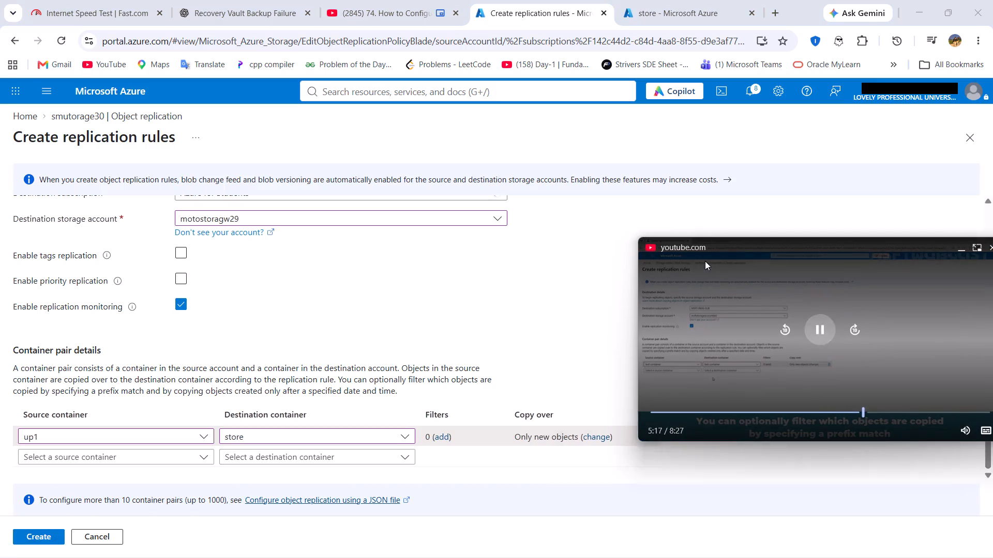
left_click_drag(705, 261, 685, 221)
scroll(455, 286, "up", 1)
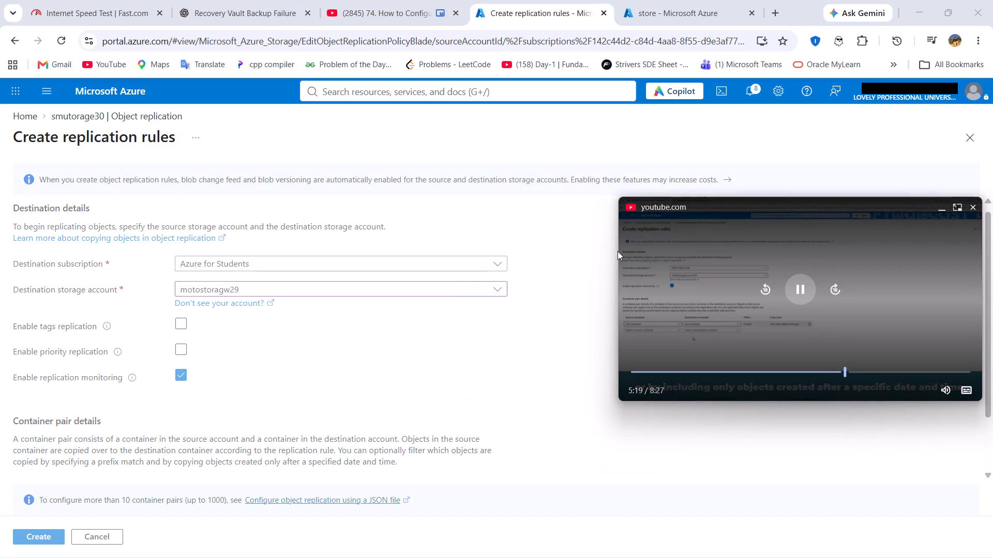
left_click(800, 288)
left_click(794, 289)
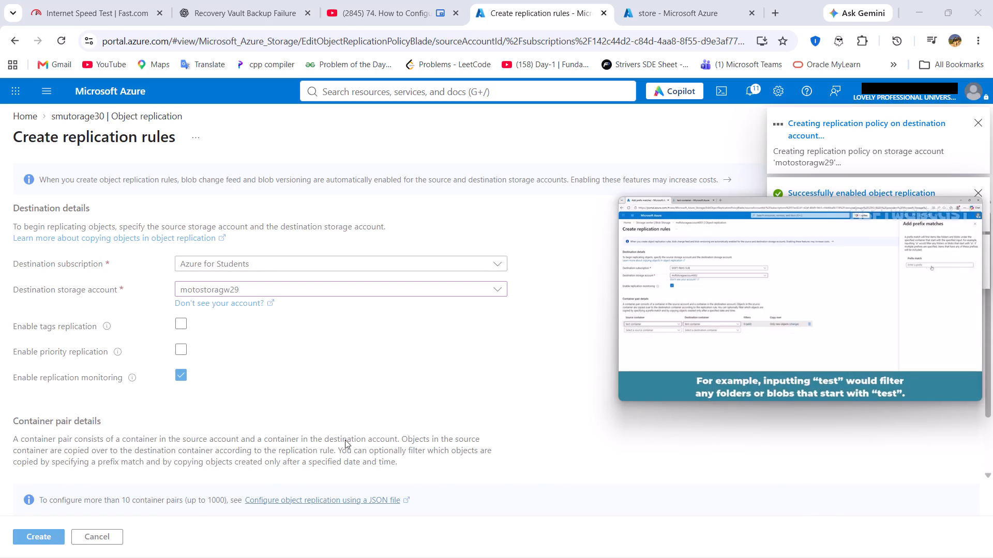
scroll(345, 440, "down", 1)
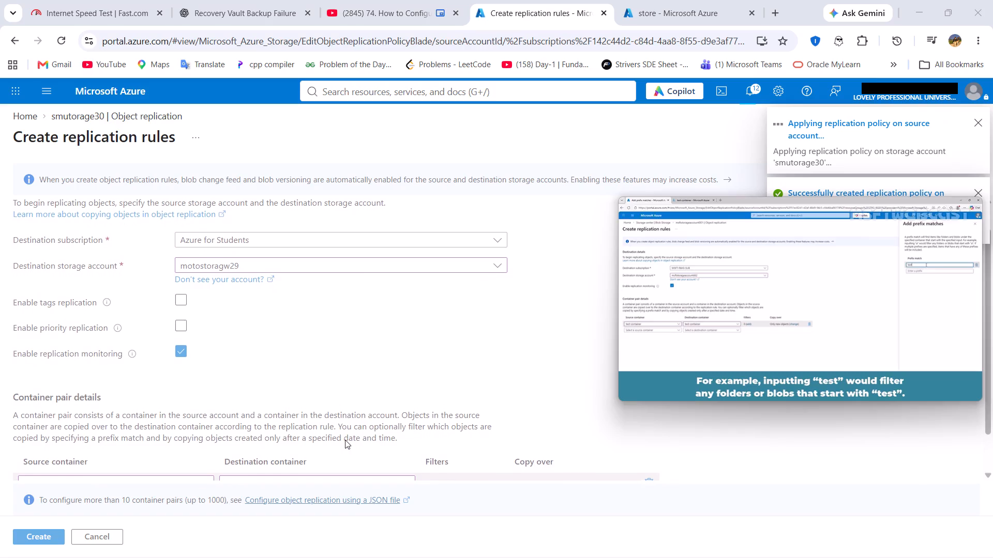
scroll(345, 440, "down", 1)
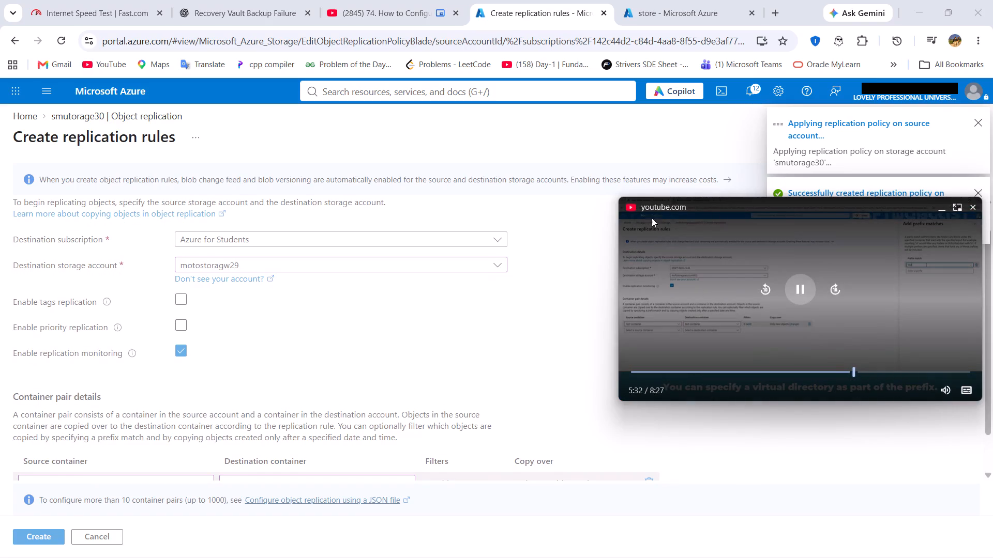
left_click_drag(626, 200, 574, 187)
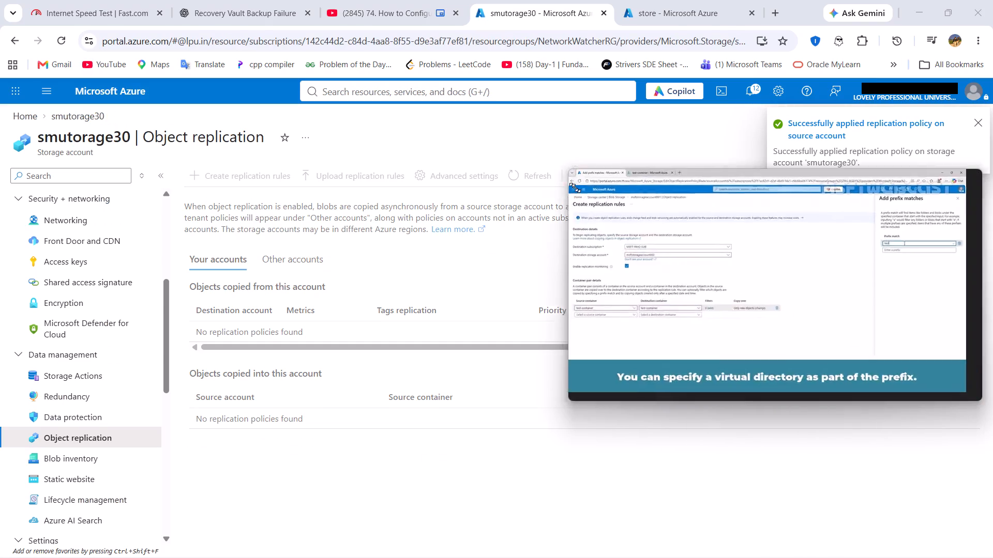
left_click_drag(574, 187, 463, 172)
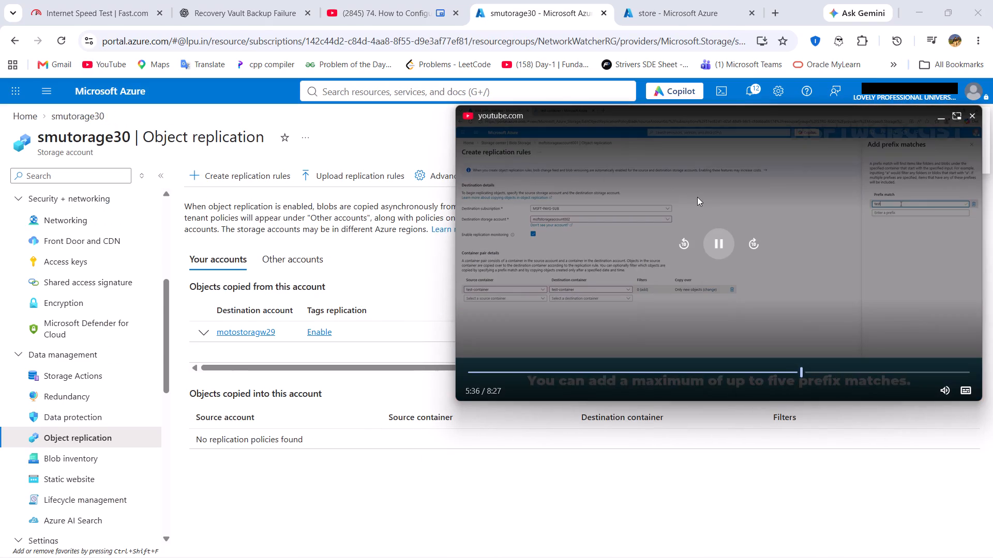
Switch to motostoragw29's store container, reload it and refresh its blob list to check for replicated blobs.
left_click(714, 3)
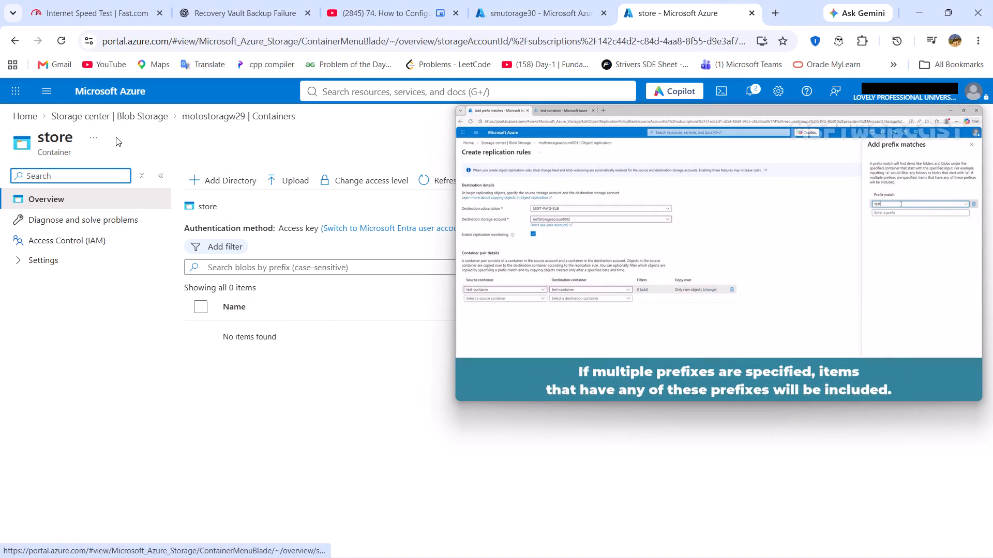
left_click(66, 37)
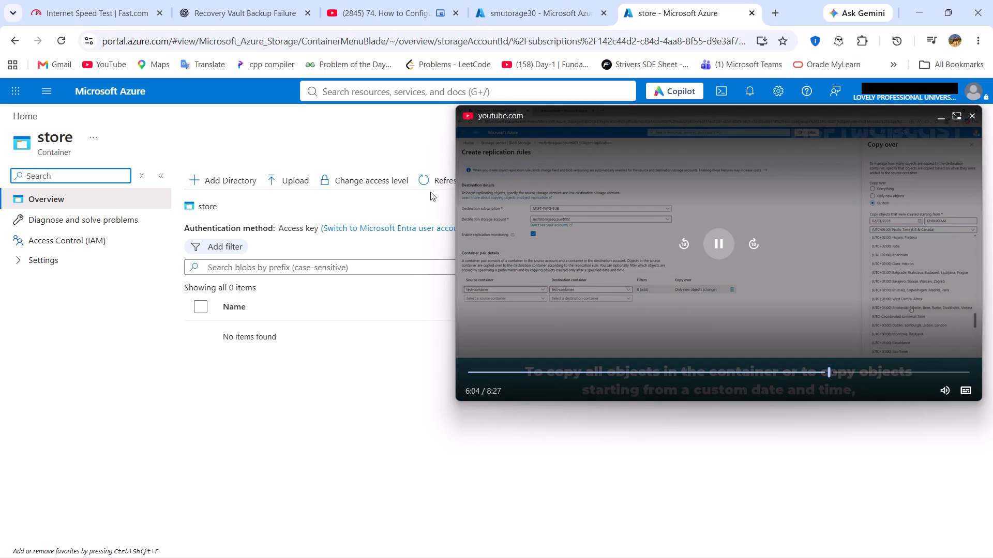
left_click(431, 191)
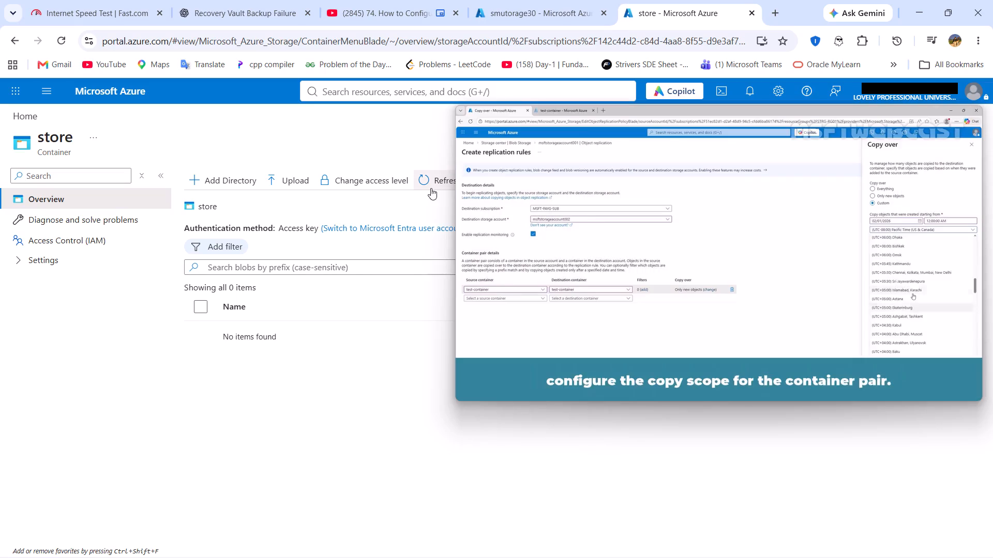
left_click(431, 188)
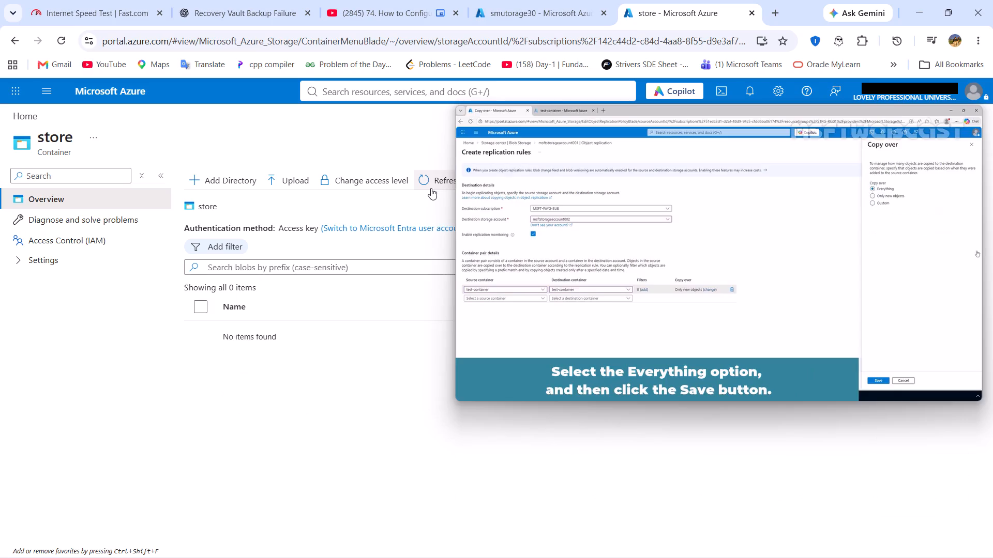
left_click(431, 188)
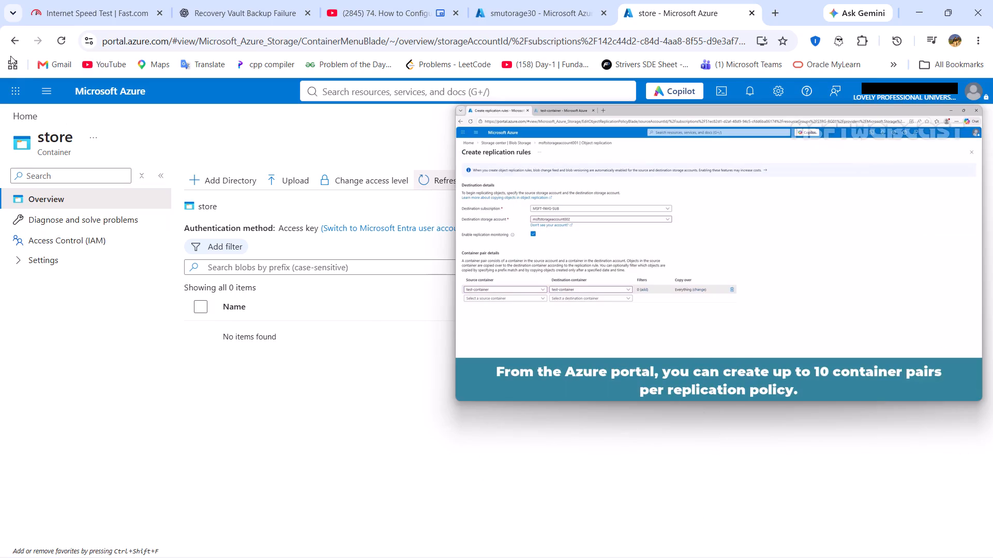
Return to the motostoragw29 storage account and open its Object replication page to check the incoming policy.
left_click(17, 40)
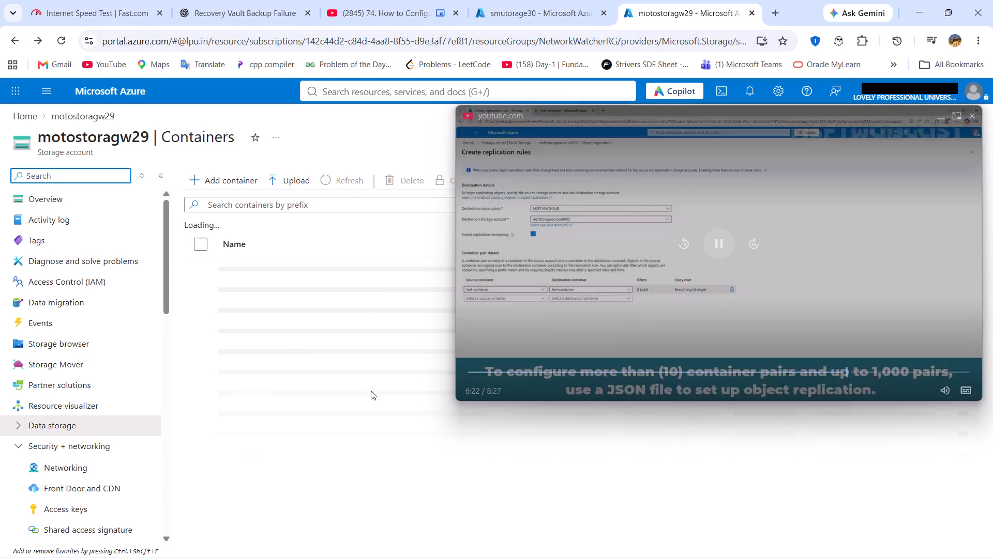
scroll(99, 439, "down", 1)
scroll(76, 474, "down", 4)
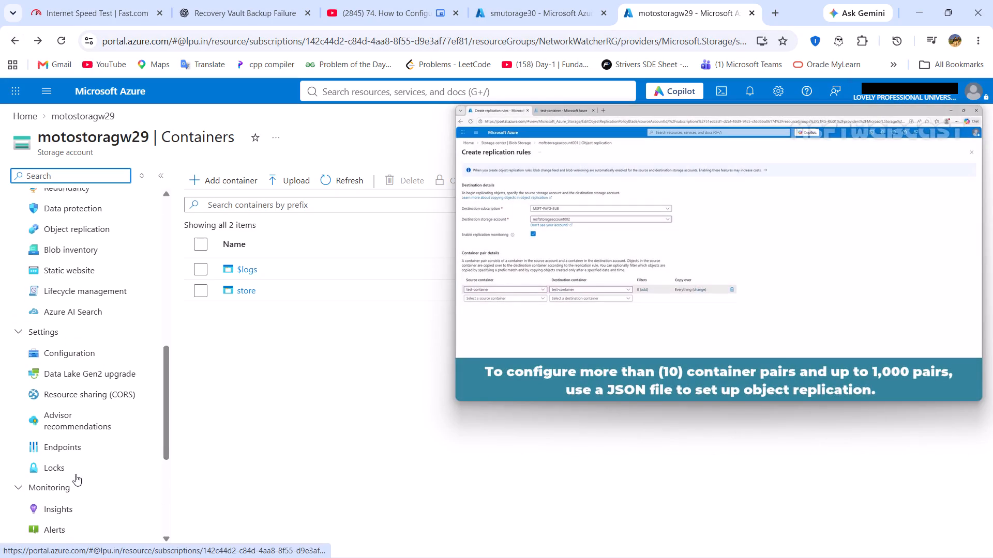
scroll(76, 474, "down", 1)
scroll(75, 413, "down", 3)
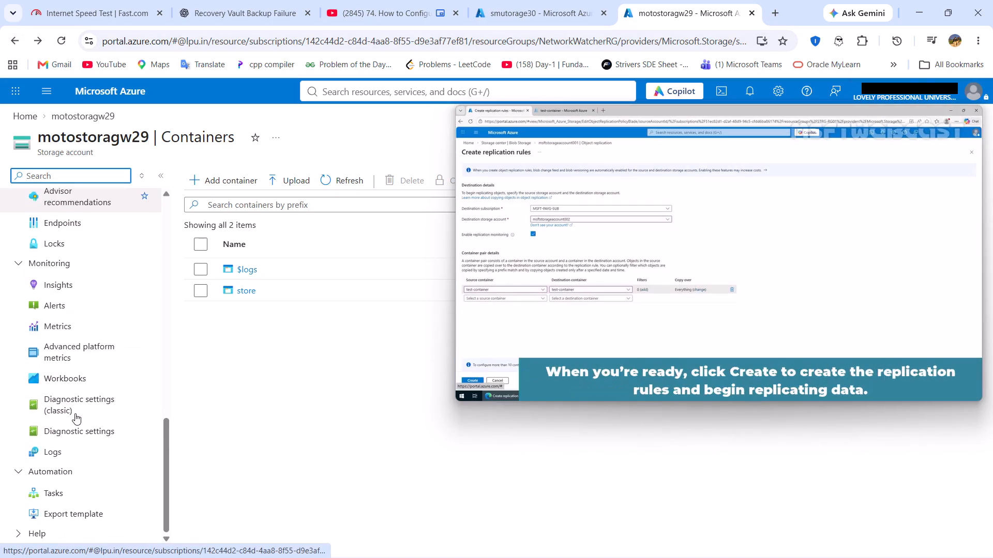
scroll(88, 313, "up", 2)
scroll(88, 245, "up", 2)
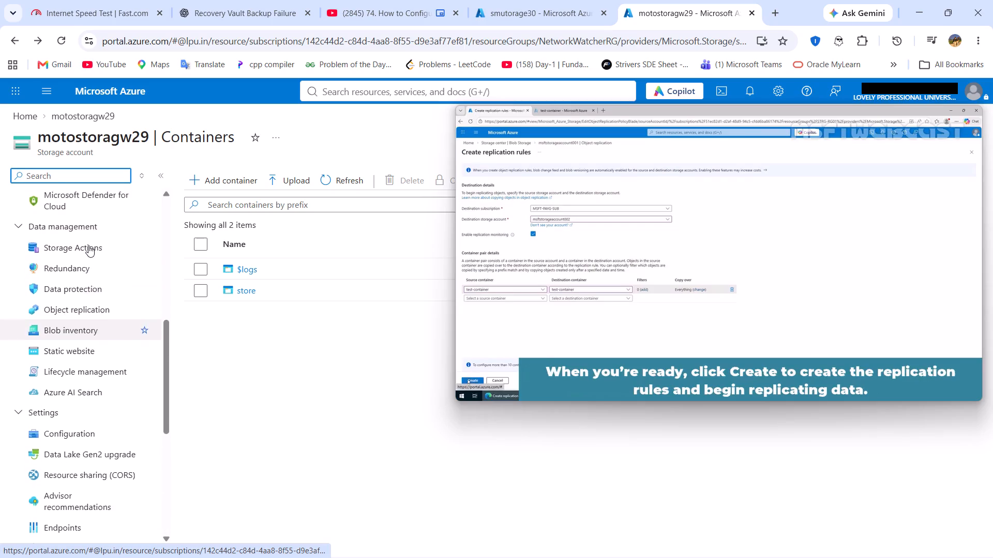
scroll(88, 245, "up", 1)
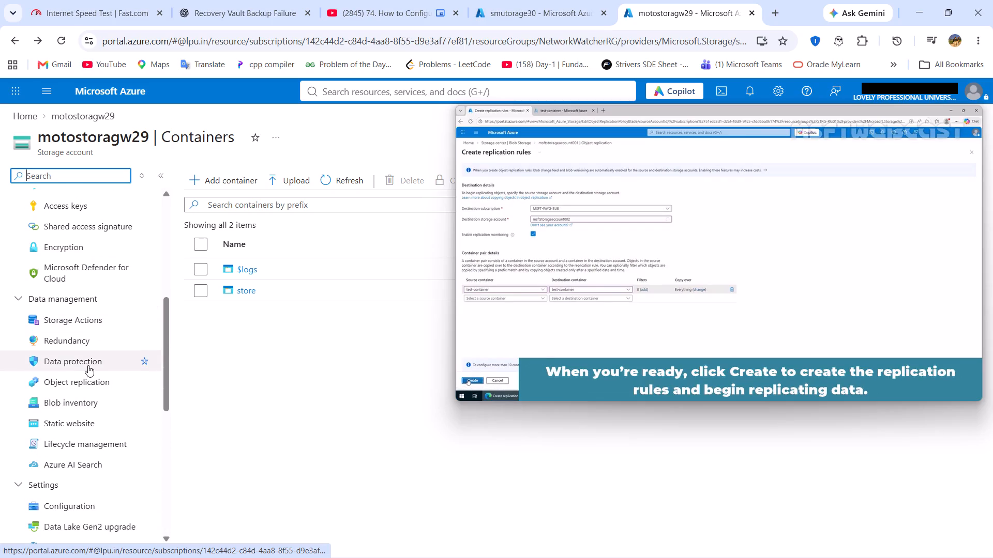
left_click(89, 389)
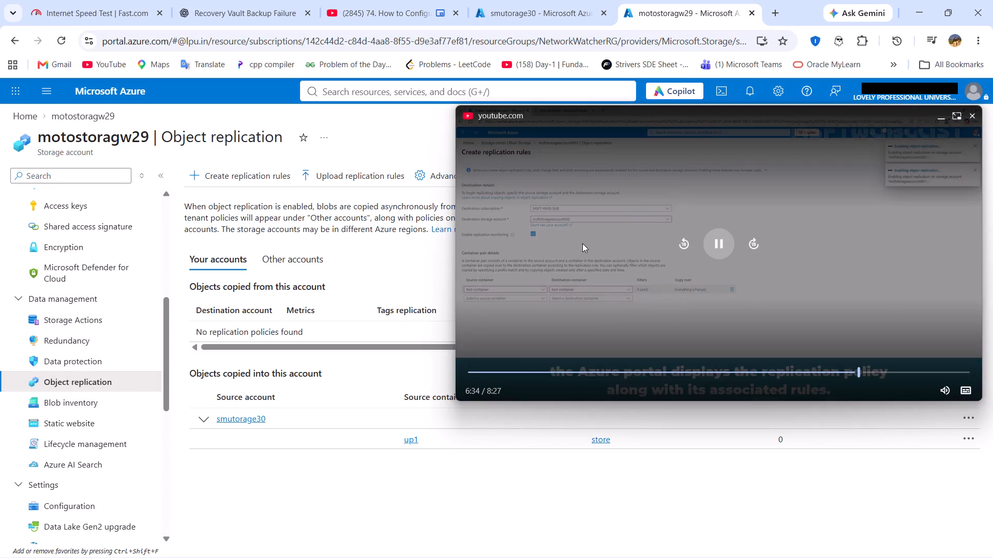
Pause the tutorial, then shrink the floating video and move it clear of the replication policy tables.
left_click(728, 240)
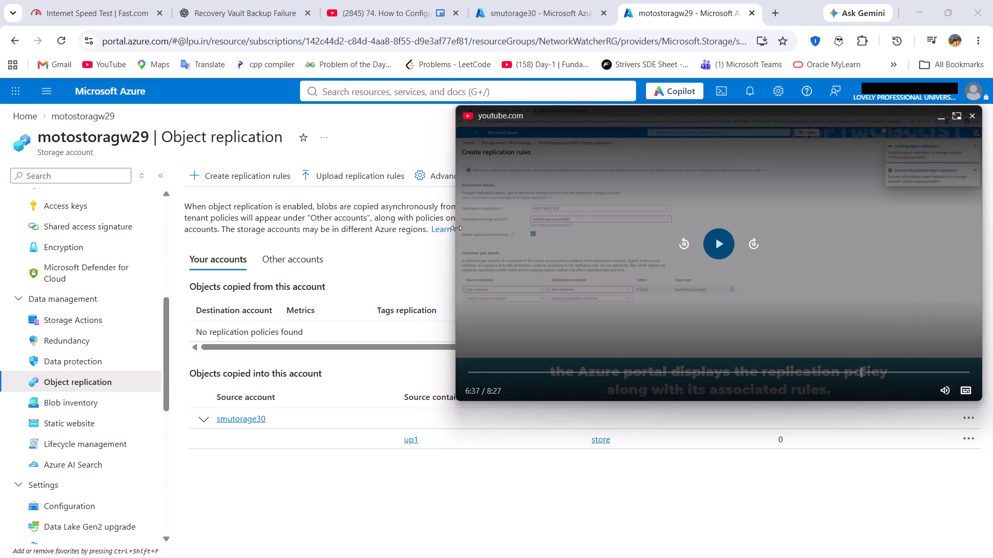
left_click_drag(456, 228, 814, 198)
left_click_drag(834, 330, 867, 158)
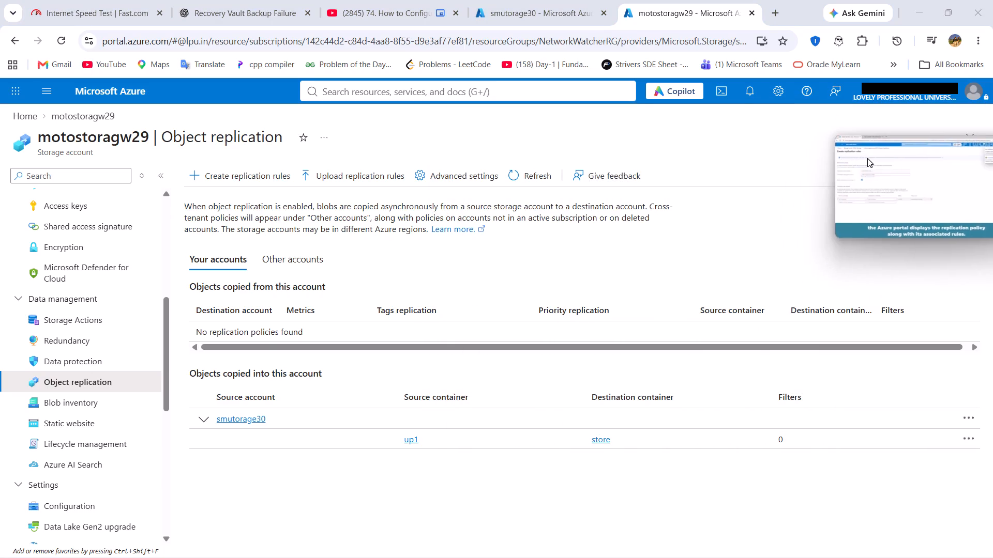
left_click_drag(867, 158, 866, 161)
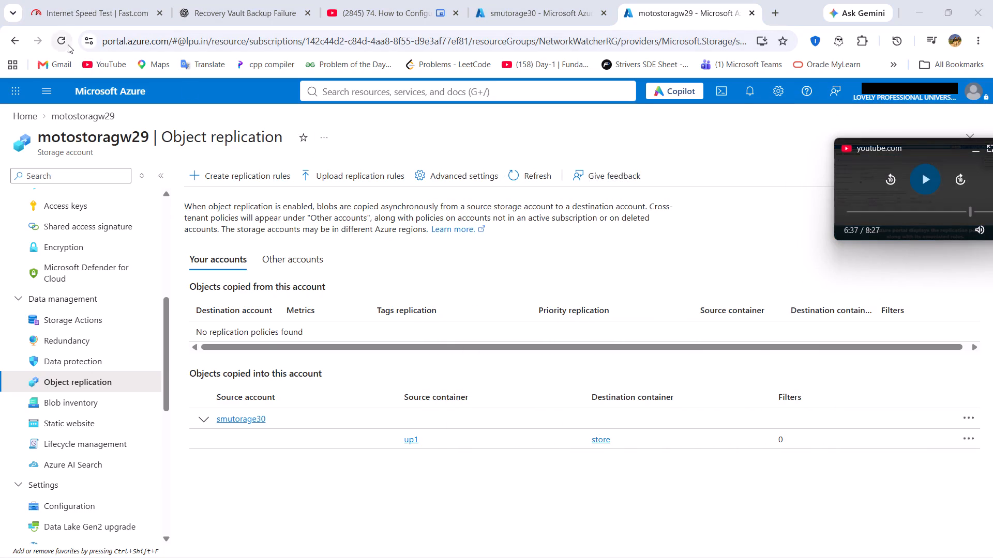
Reload motostoragw29's Object replication page, inspect source account smutorage30's replication policies, and return to motostoragw29.
left_click(68, 44)
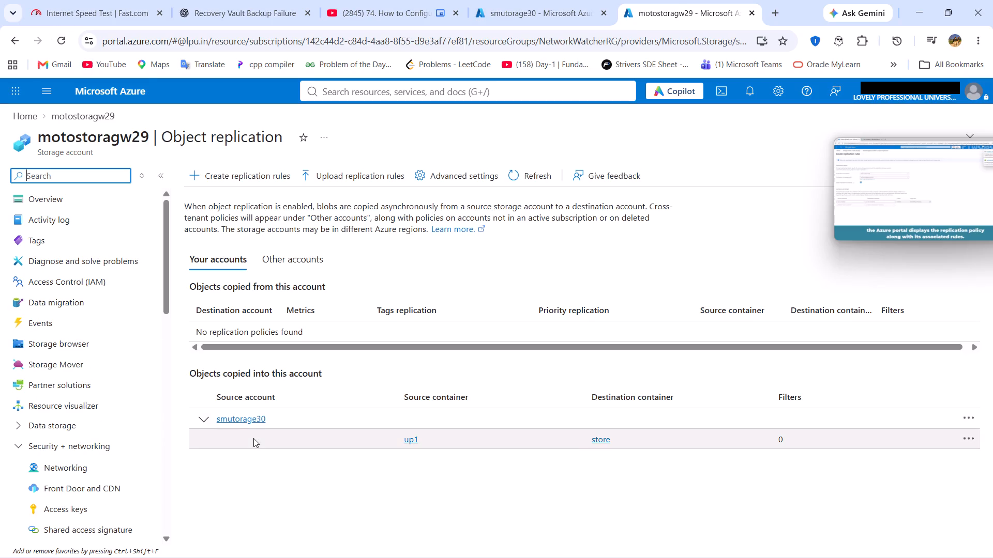
left_click(252, 418)
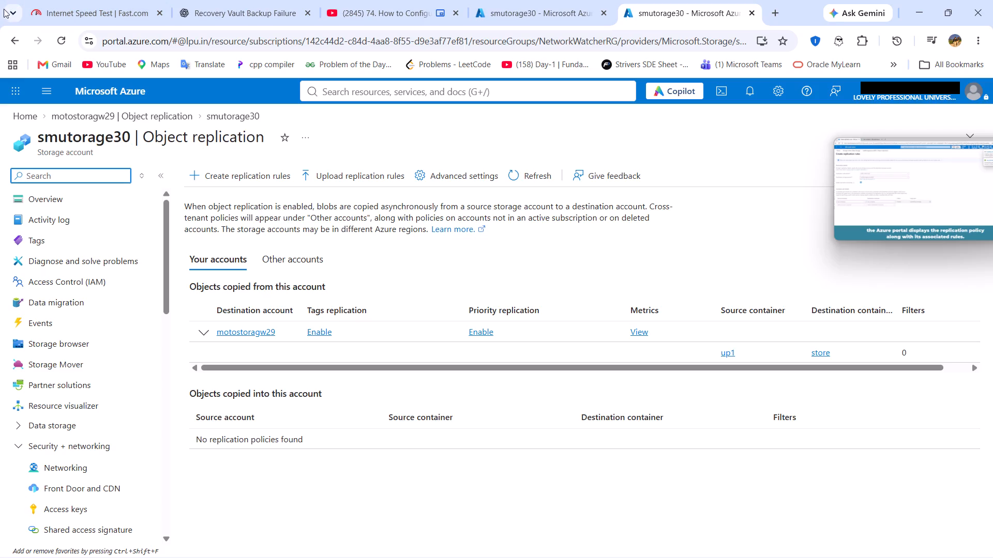
left_click(13, 40)
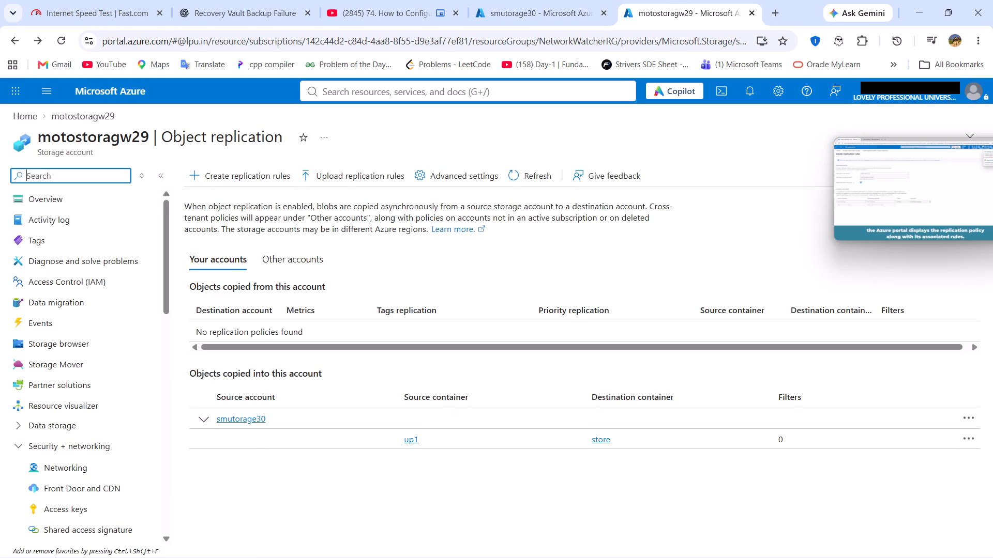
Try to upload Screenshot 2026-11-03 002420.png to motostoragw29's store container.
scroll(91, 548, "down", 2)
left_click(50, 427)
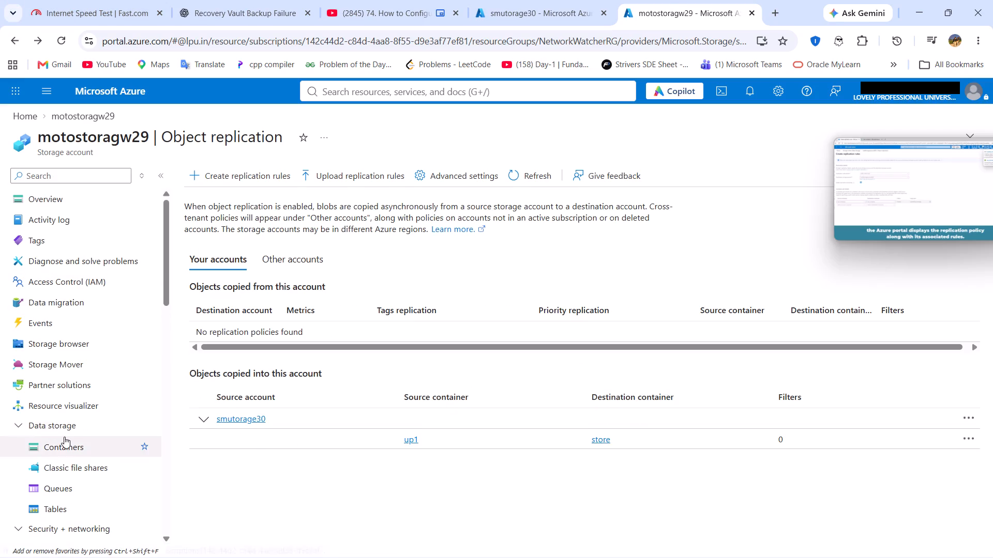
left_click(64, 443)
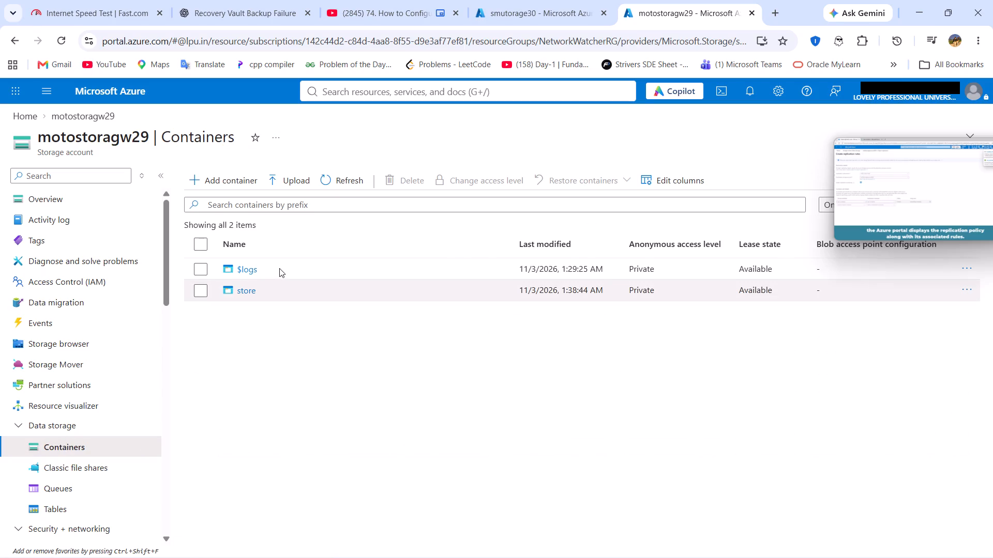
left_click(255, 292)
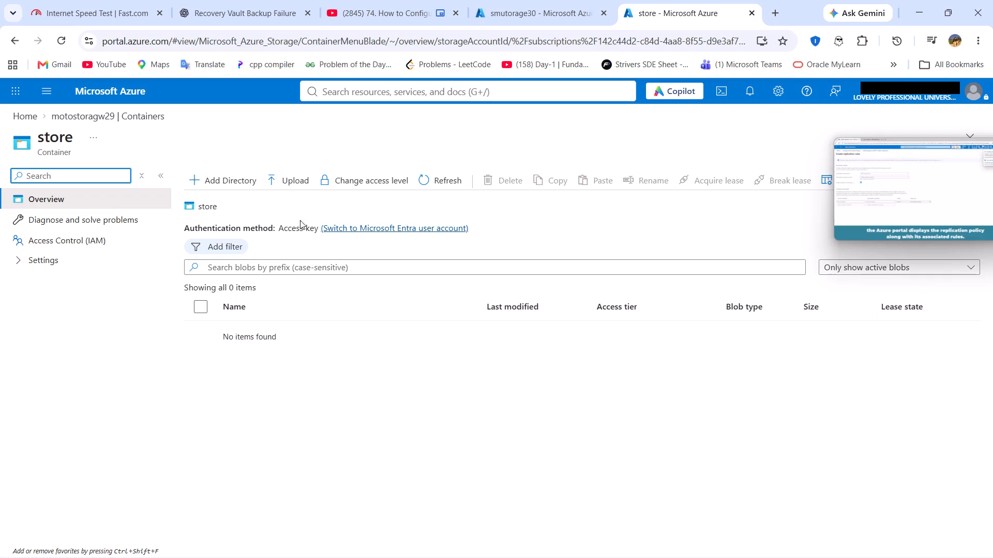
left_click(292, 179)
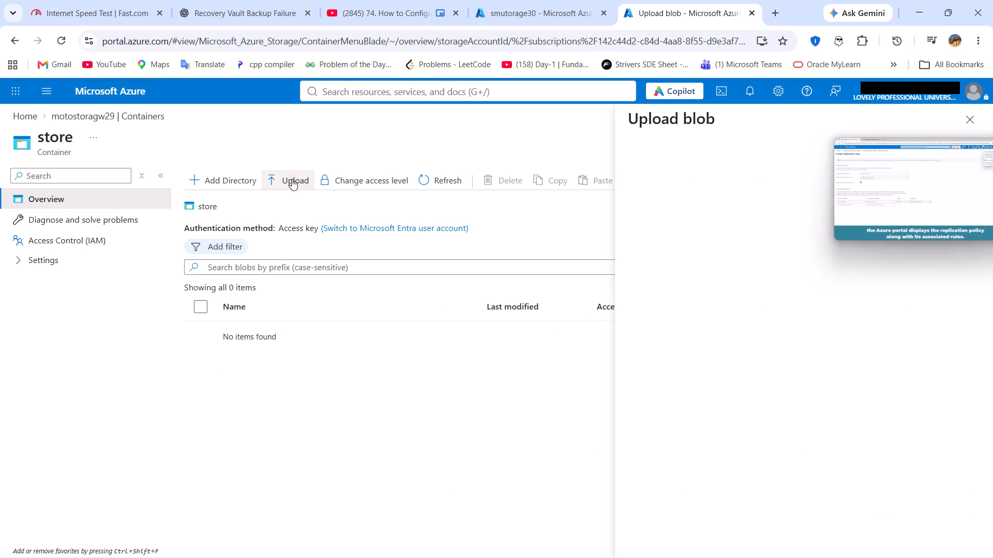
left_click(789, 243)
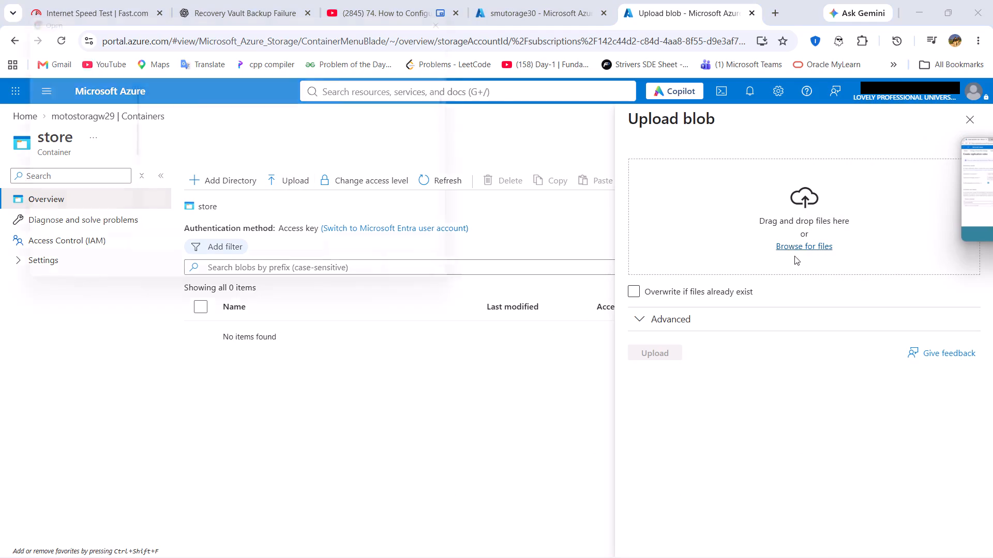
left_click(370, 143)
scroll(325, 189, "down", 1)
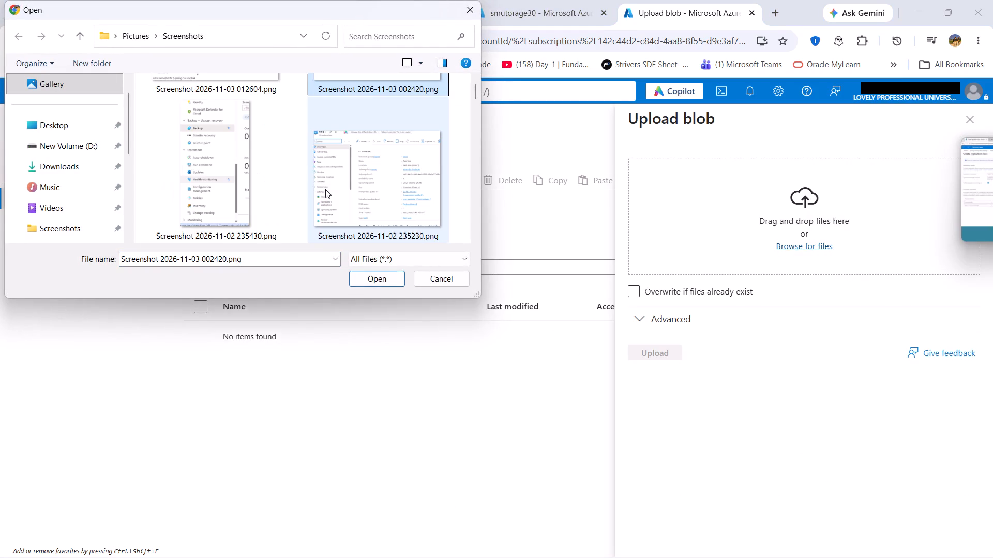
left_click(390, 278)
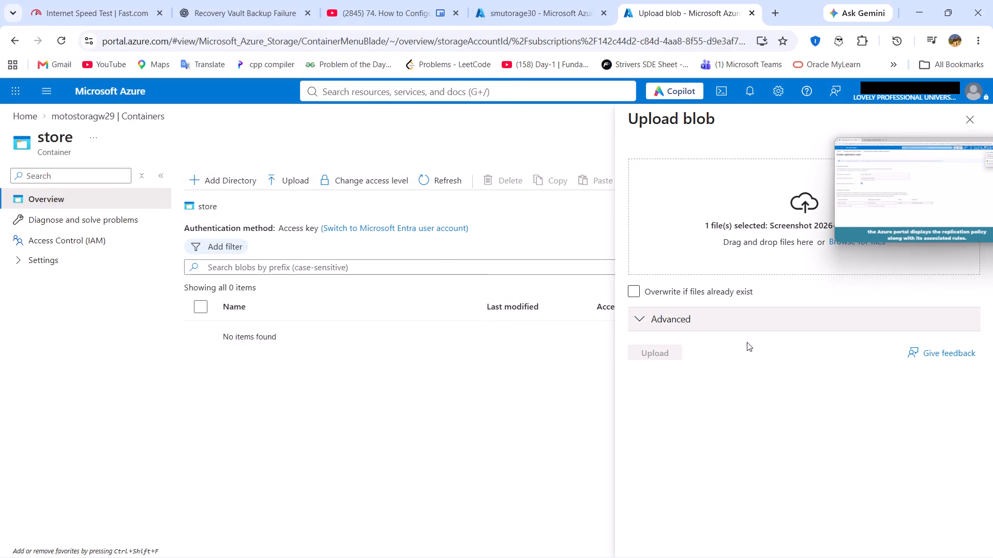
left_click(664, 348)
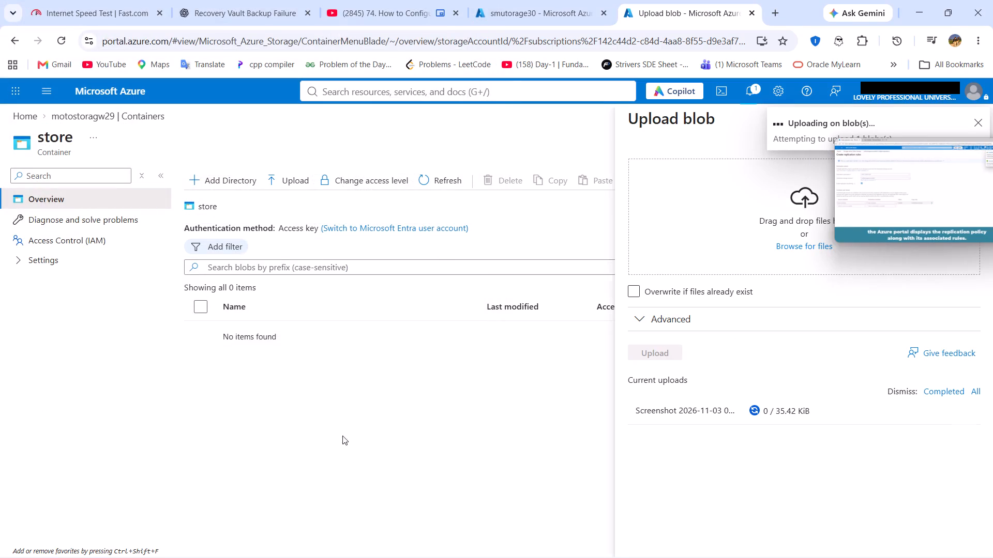
Move the floating tutorial video away from the upload notification and examine the notification's details.
left_click_drag(857, 199, 758, 366)
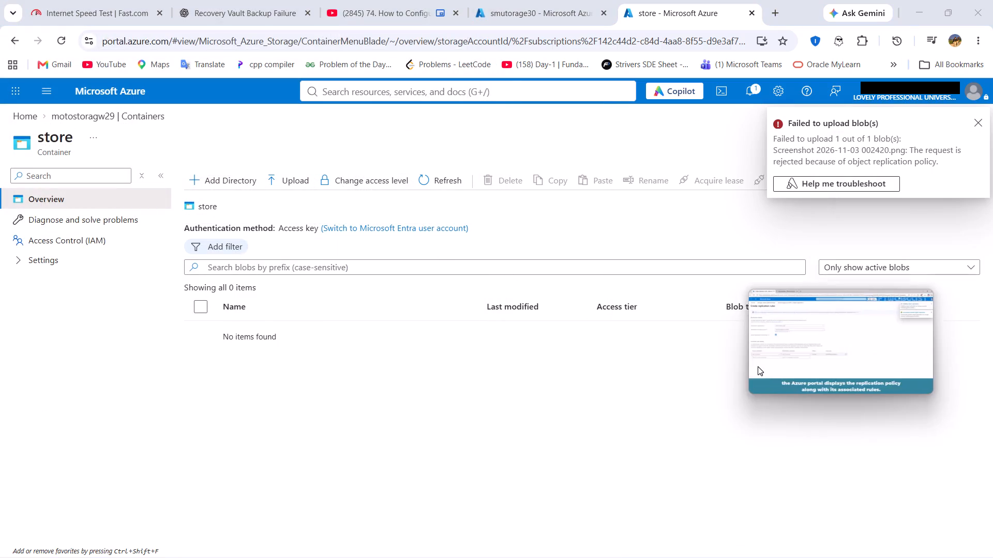
left_click_drag(758, 366, 752, 361)
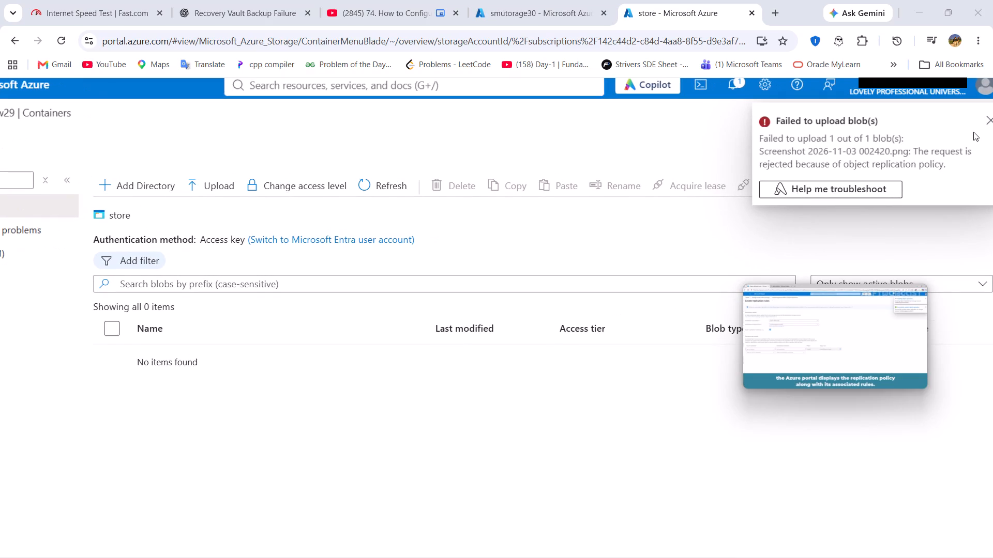
Dismiss the blob upload notification on motostoragw29's store container page.
left_click(985, 121)
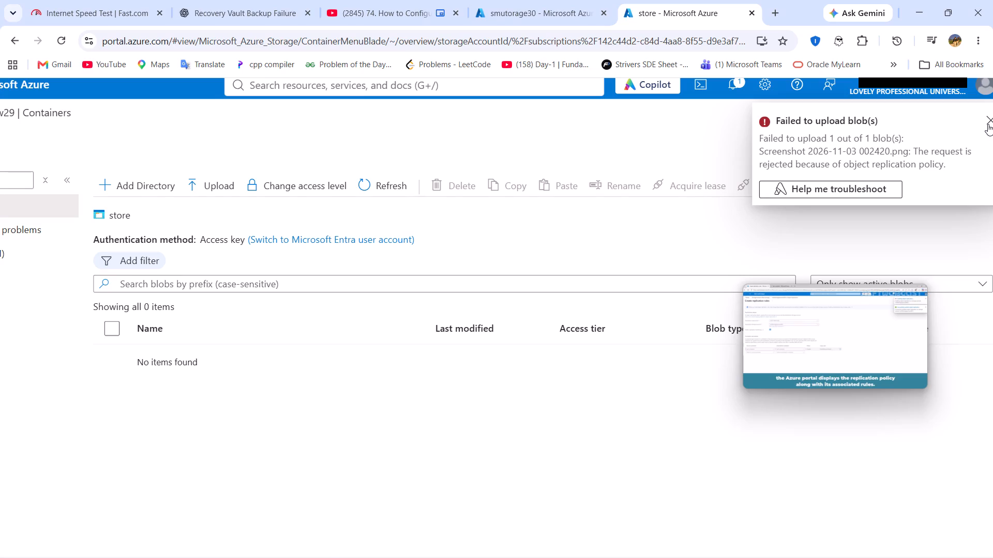
left_click(989, 125)
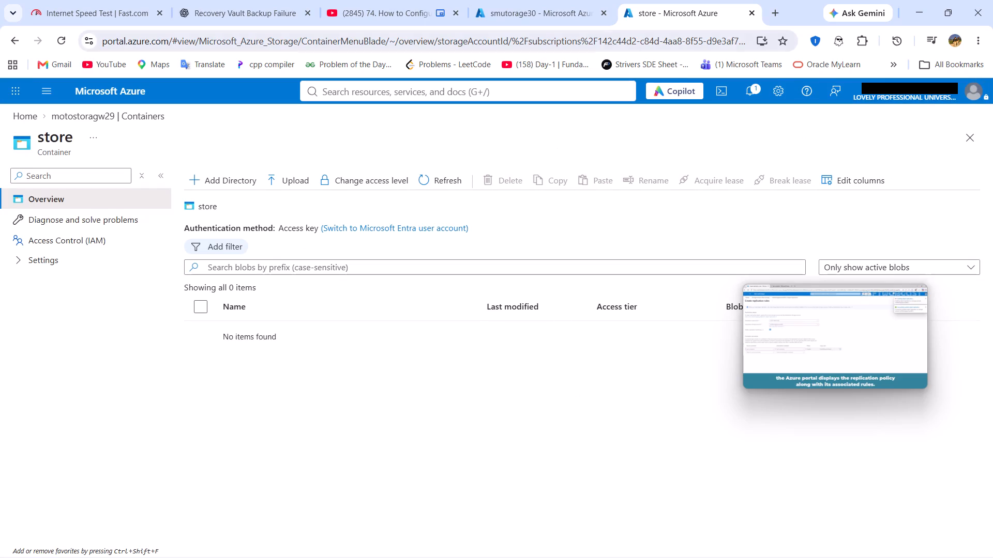
Return to smutorage30's Object replication page and move the floating tutorial video clear of the replication policy's container columns.
left_click(533, 10)
scroll(410, 352, "down", 1)
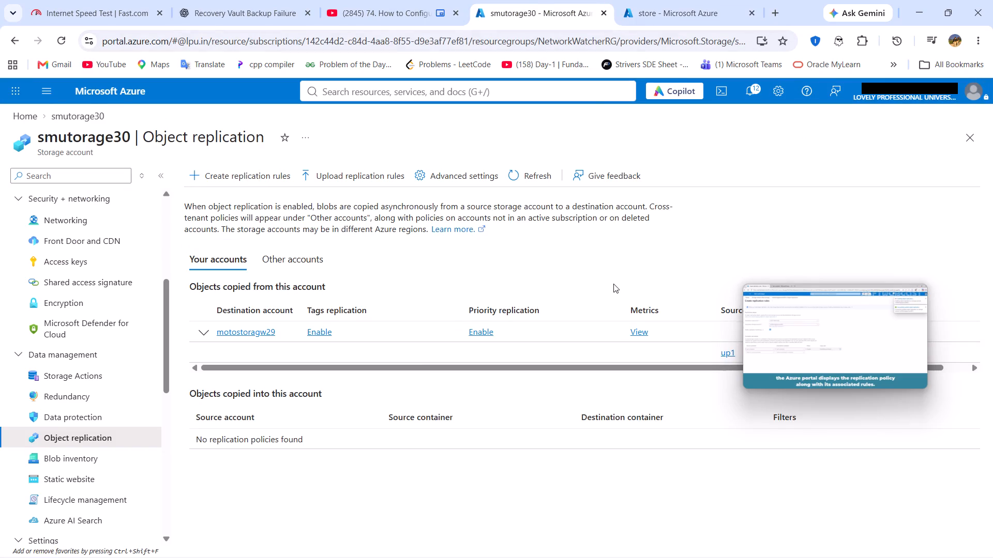
scroll(525, 371, "down", 1)
left_click_drag(757, 327, 621, 246)
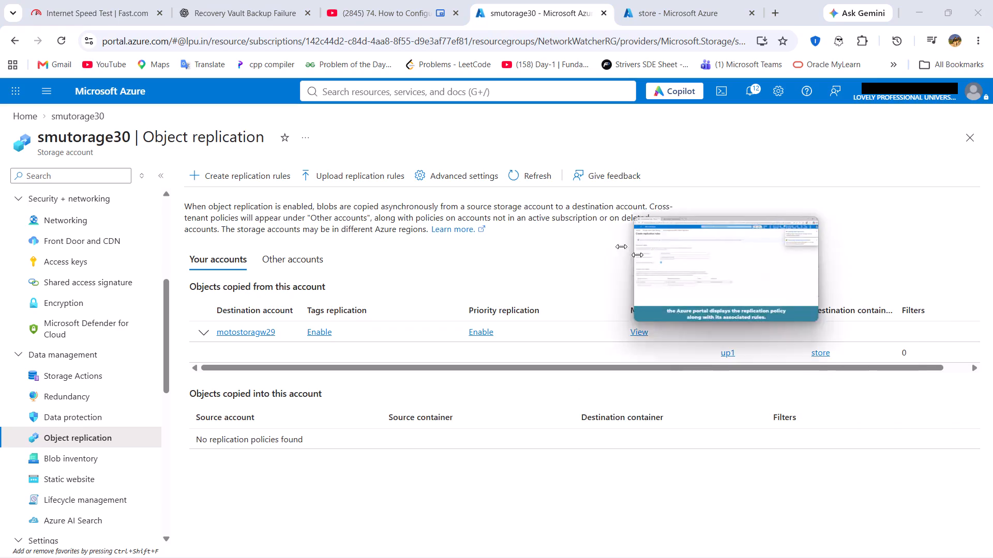
left_click_drag(621, 246, 494, 217)
scroll(733, 339, "left", 3)
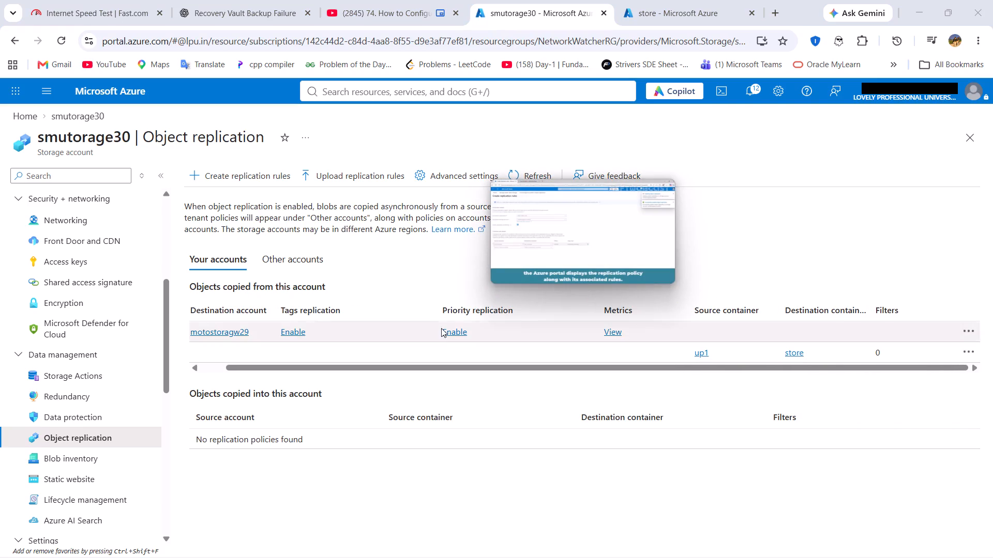
scroll(244, 299, "up", 1)
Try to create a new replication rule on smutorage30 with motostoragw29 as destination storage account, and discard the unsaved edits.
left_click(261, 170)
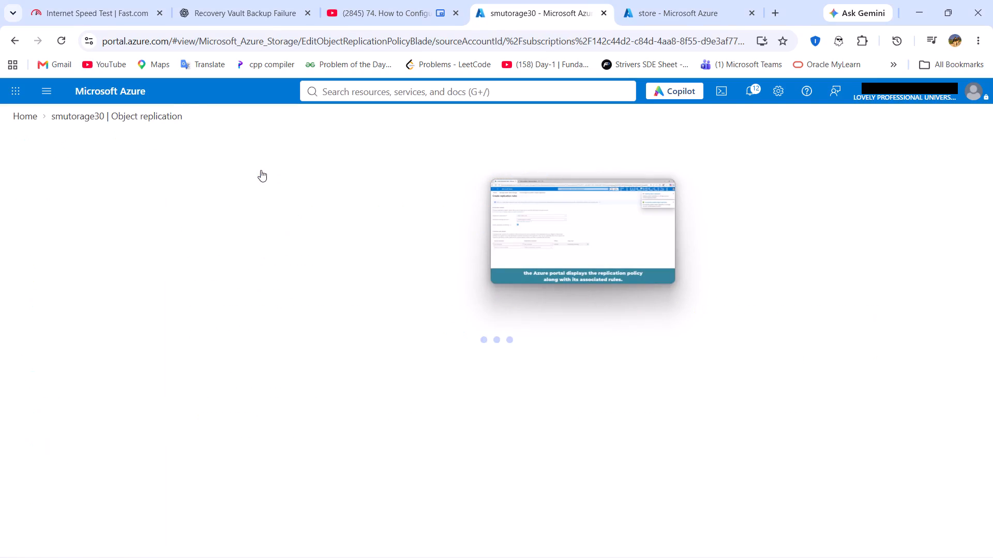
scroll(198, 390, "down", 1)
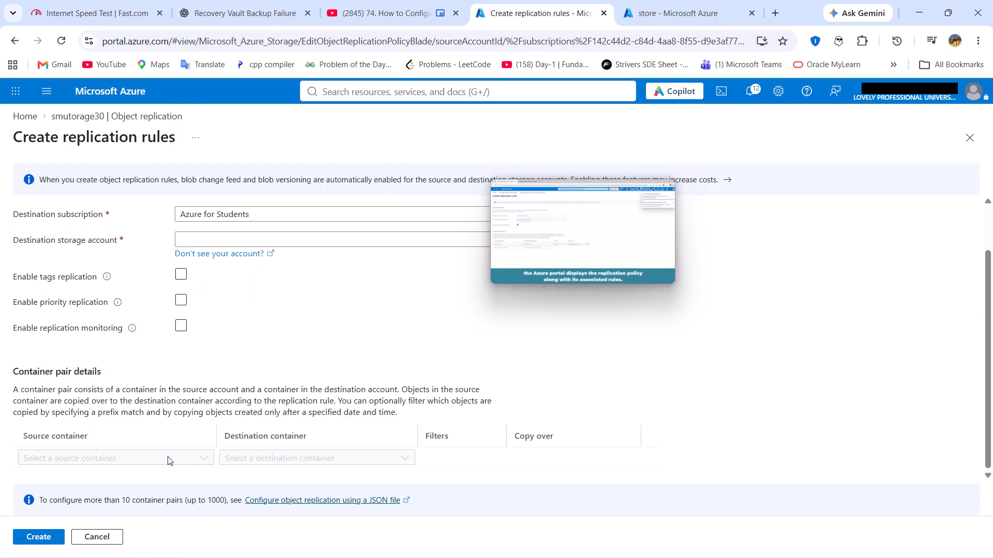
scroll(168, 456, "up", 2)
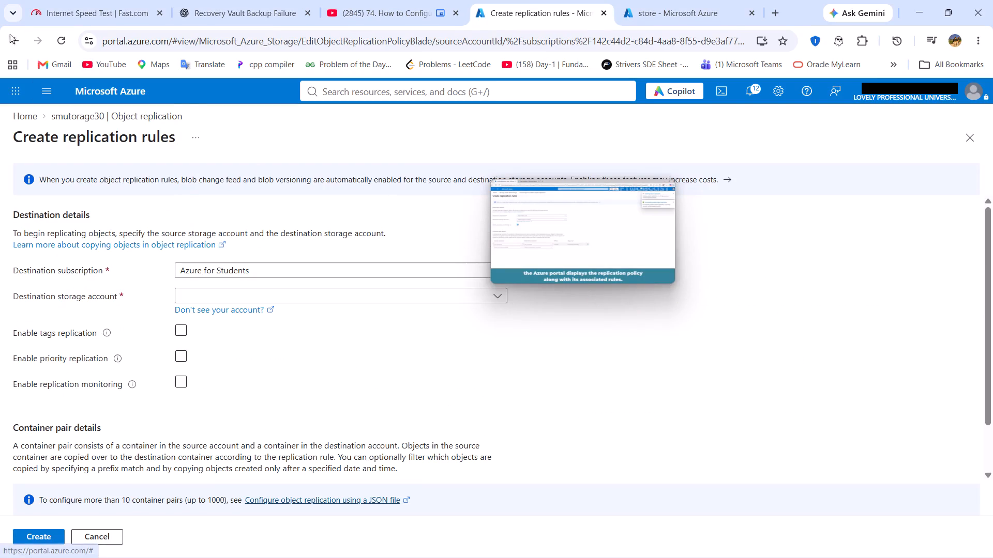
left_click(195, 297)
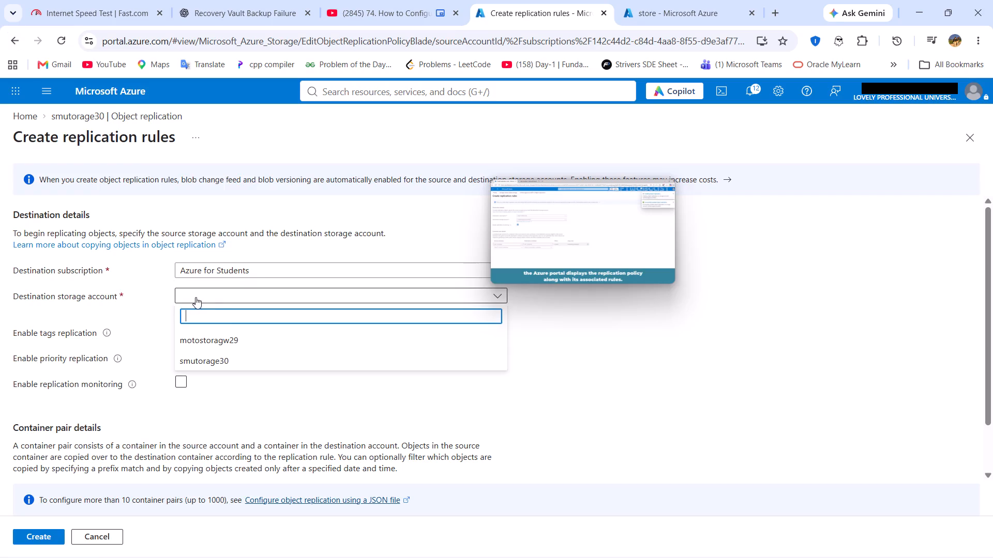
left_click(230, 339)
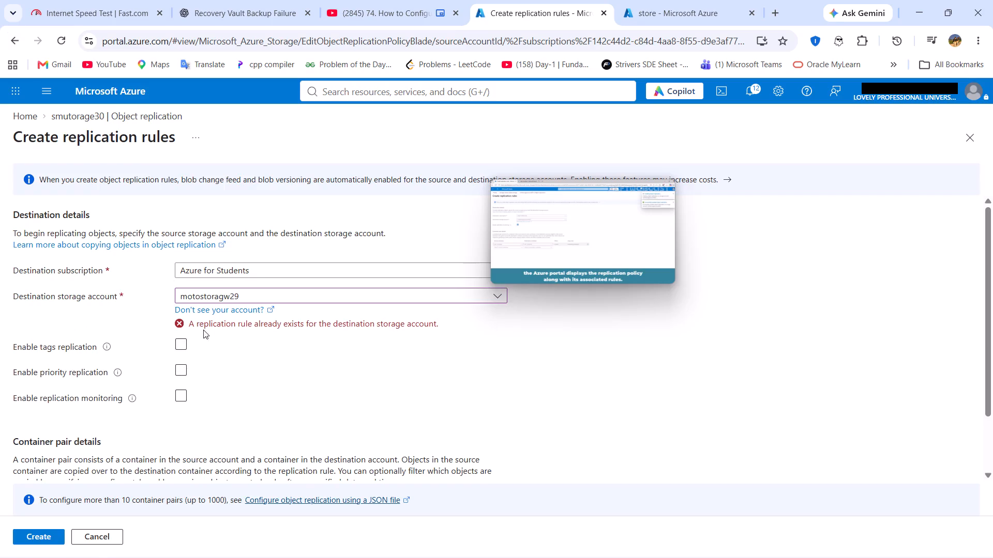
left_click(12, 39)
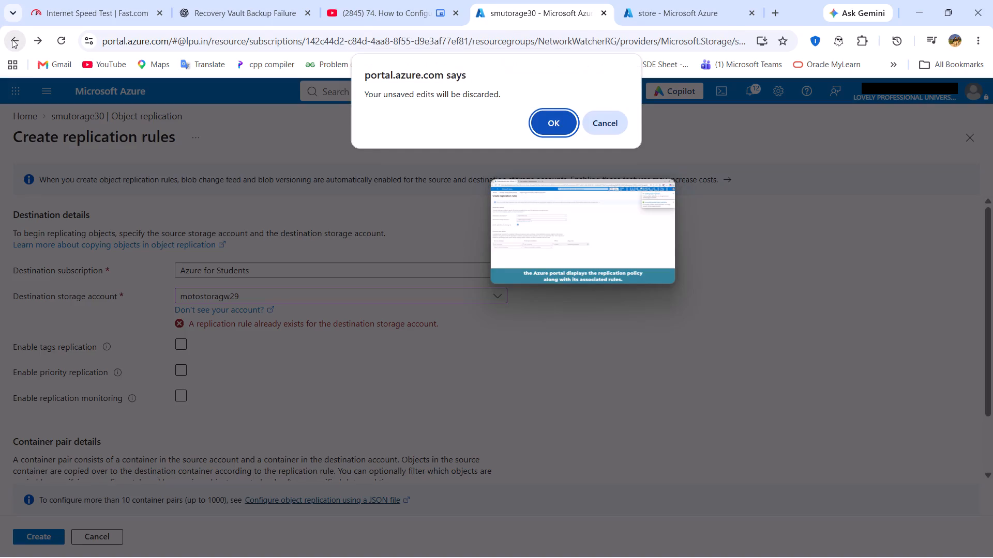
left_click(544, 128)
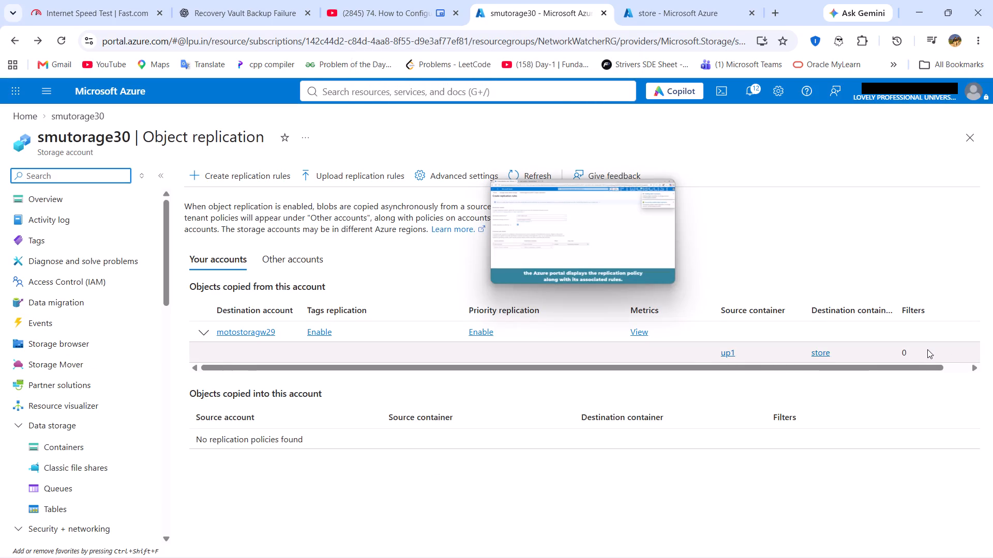
Open the existing replication rule from up1 to motostoragw29's store container for editing.
scroll(927, 349, "left", 3)
scroll(961, 355, "right", 5)
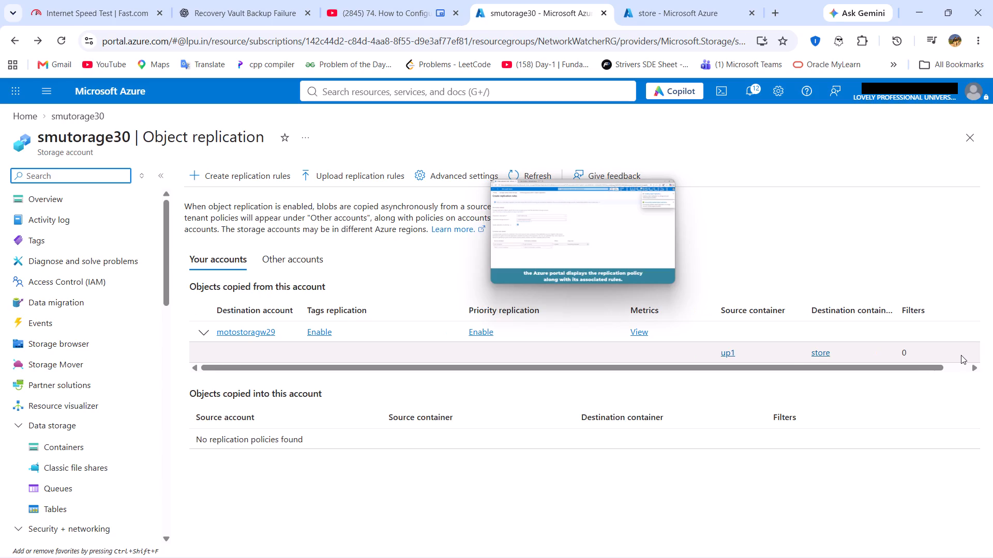
scroll(957, 353, "left", 3)
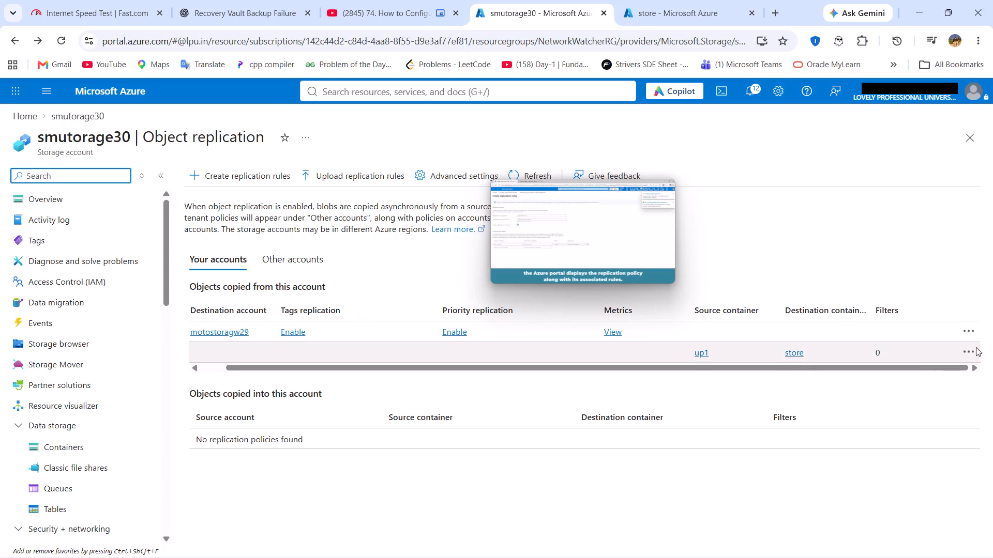
left_click(971, 349)
left_click(902, 361)
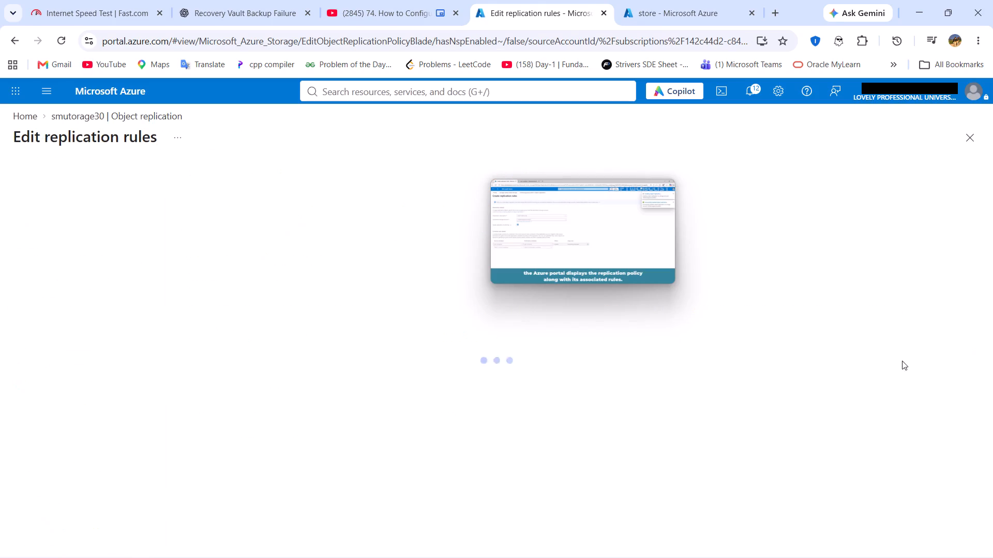
scroll(662, 364, "down", 1)
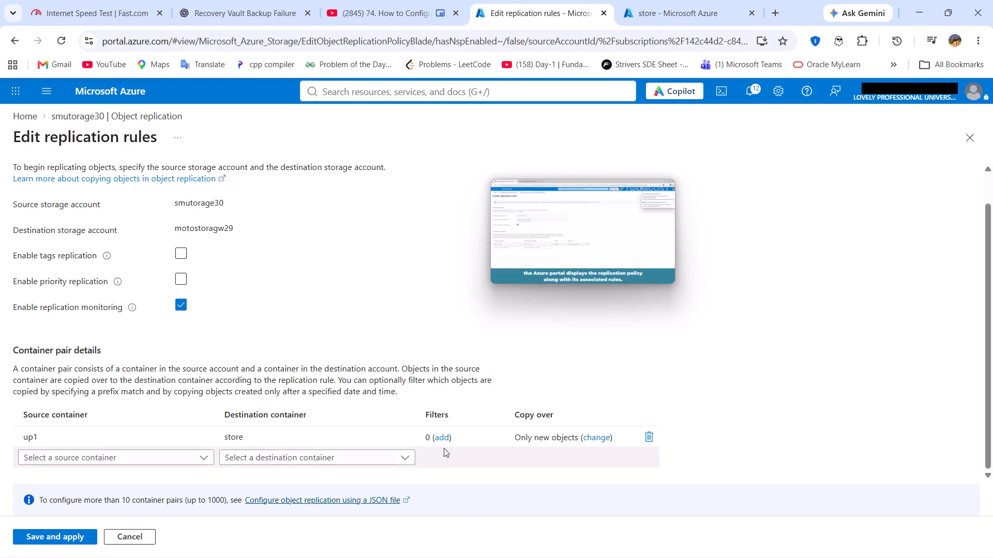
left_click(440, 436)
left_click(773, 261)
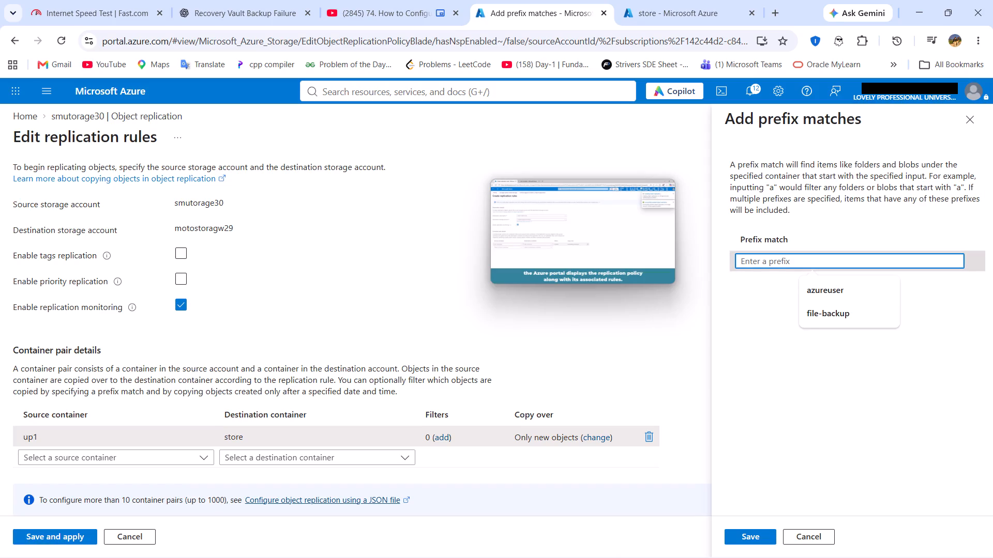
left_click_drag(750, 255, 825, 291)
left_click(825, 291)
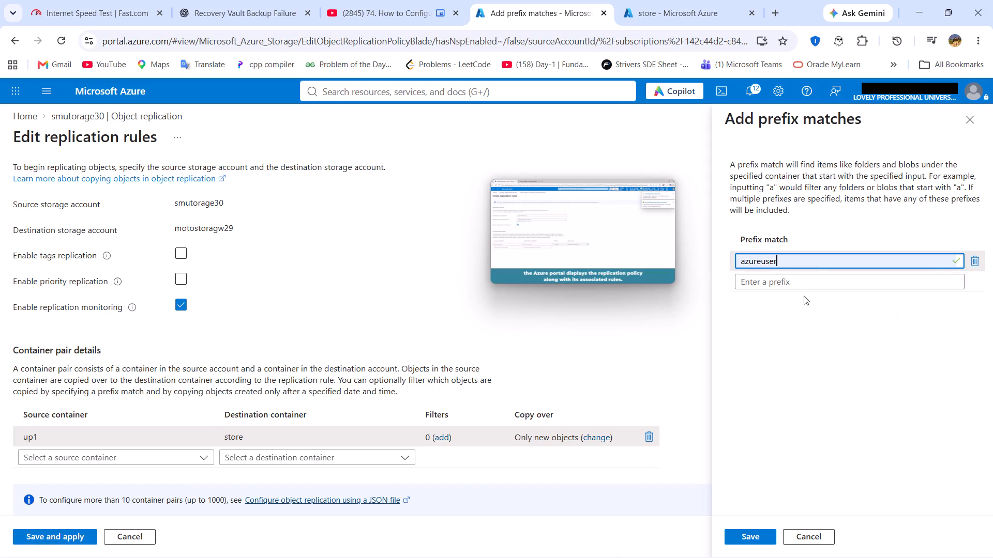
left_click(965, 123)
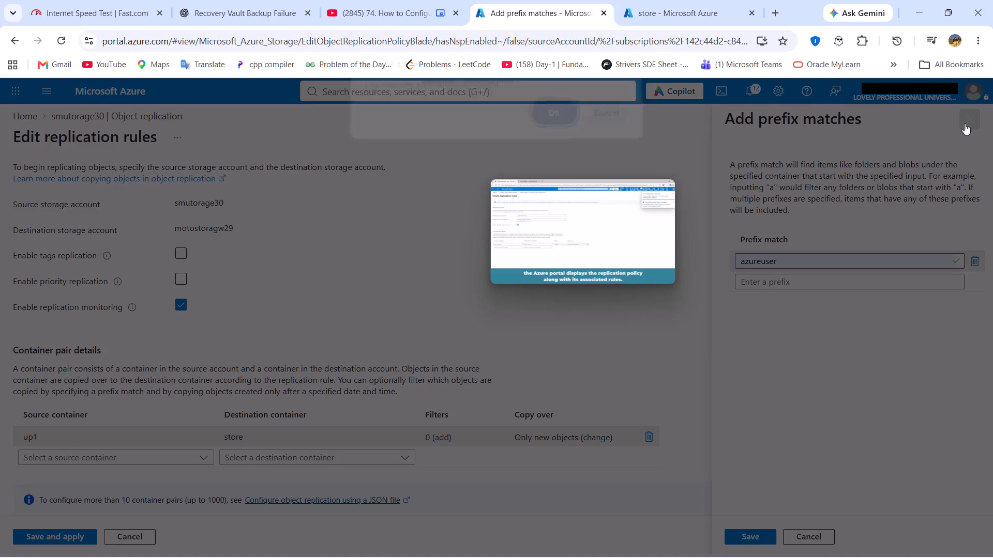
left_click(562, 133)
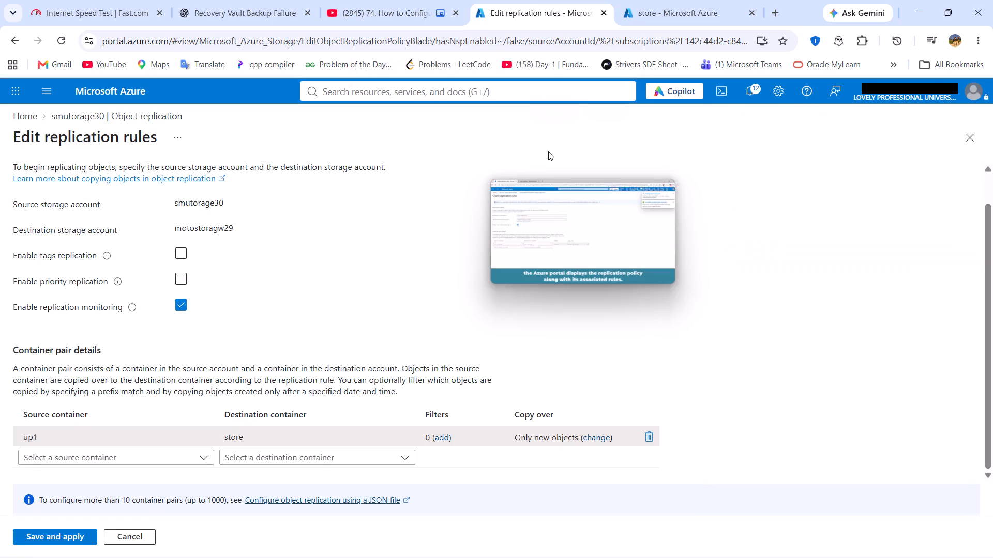
Set the up1-to-store container pair's copy over option to Everything, then save and apply the replication rule.
scroll(278, 517, "down", 1)
left_click(601, 438)
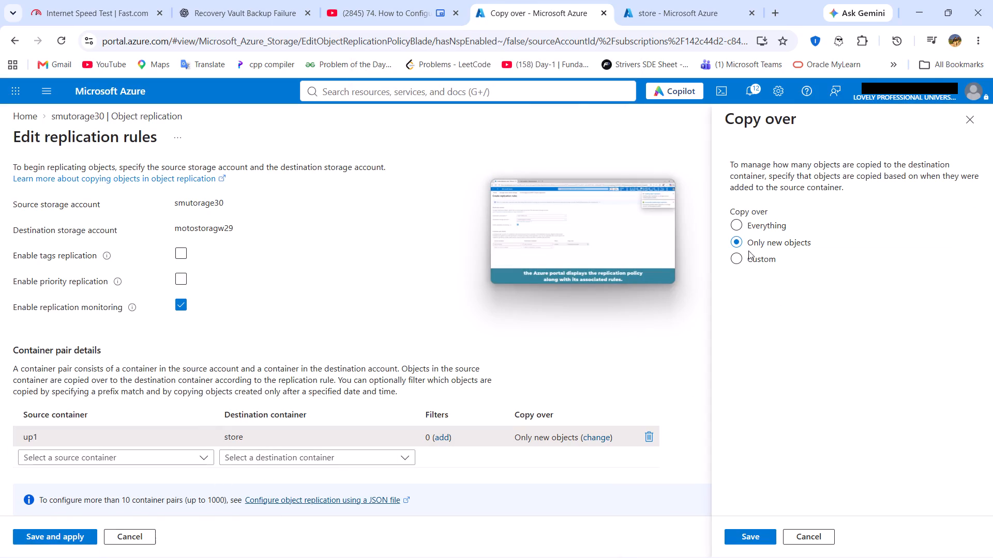
left_click(738, 225)
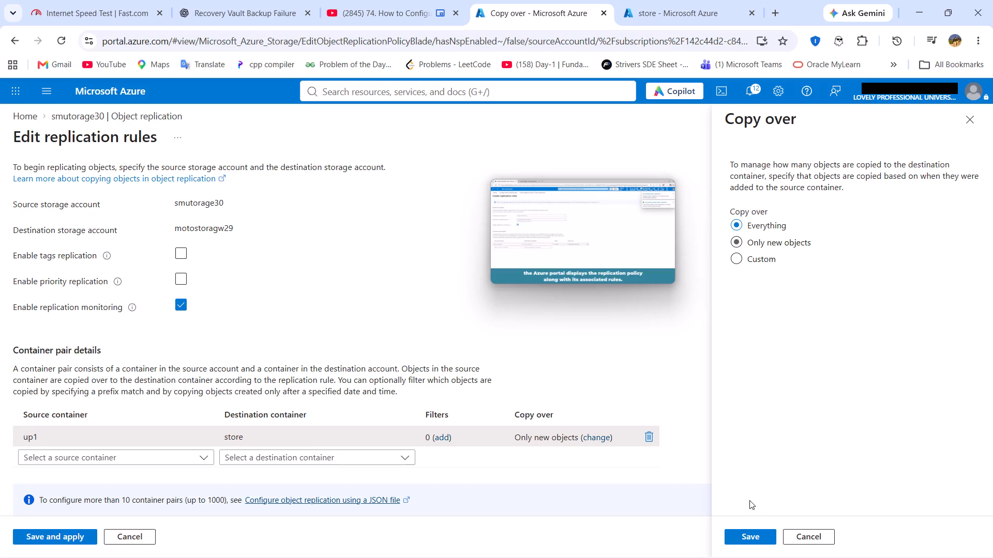
left_click(760, 539)
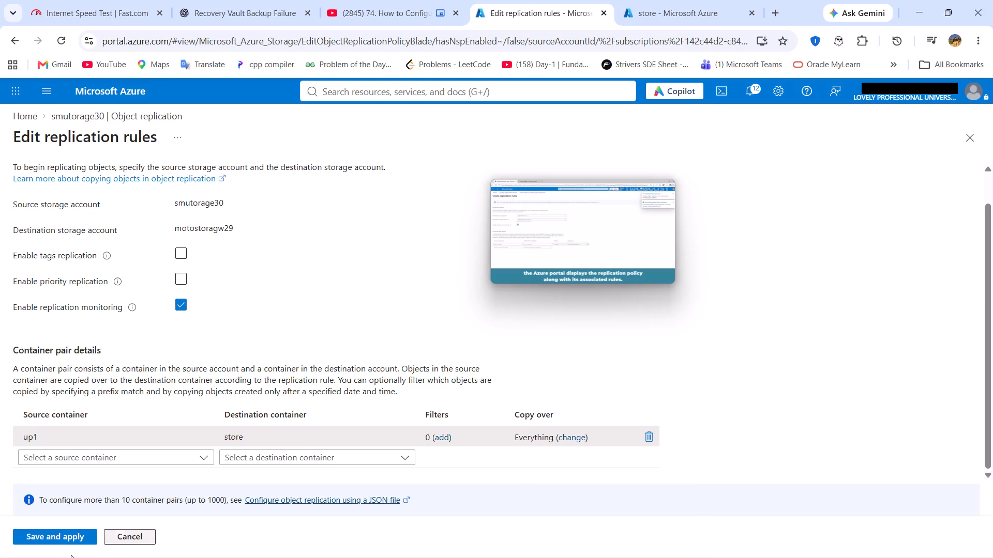
left_click(67, 542)
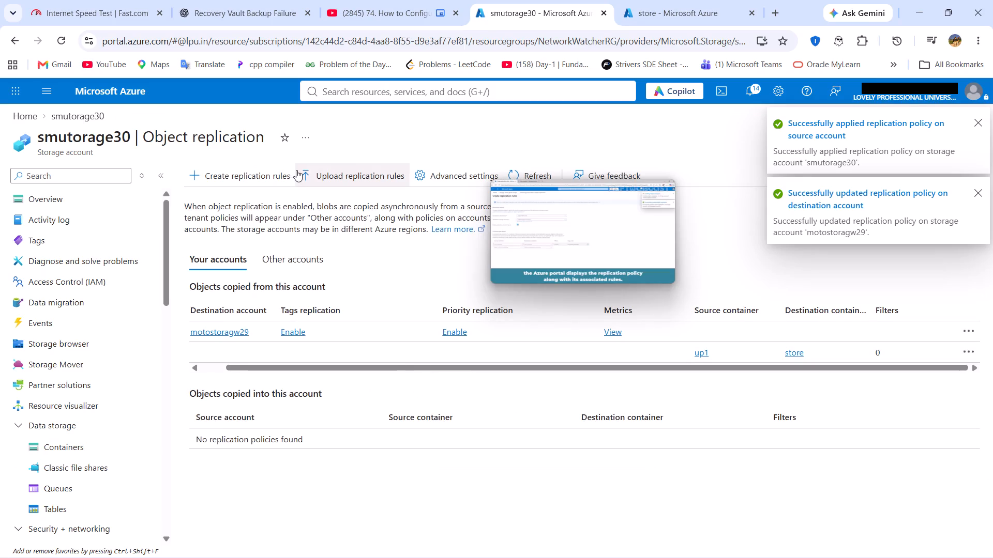
Upload Screenshot 2026-10-30 141306.png and Screenshot 2026-10-17 002056.png to smutorage30's up1 container.
left_click(76, 450)
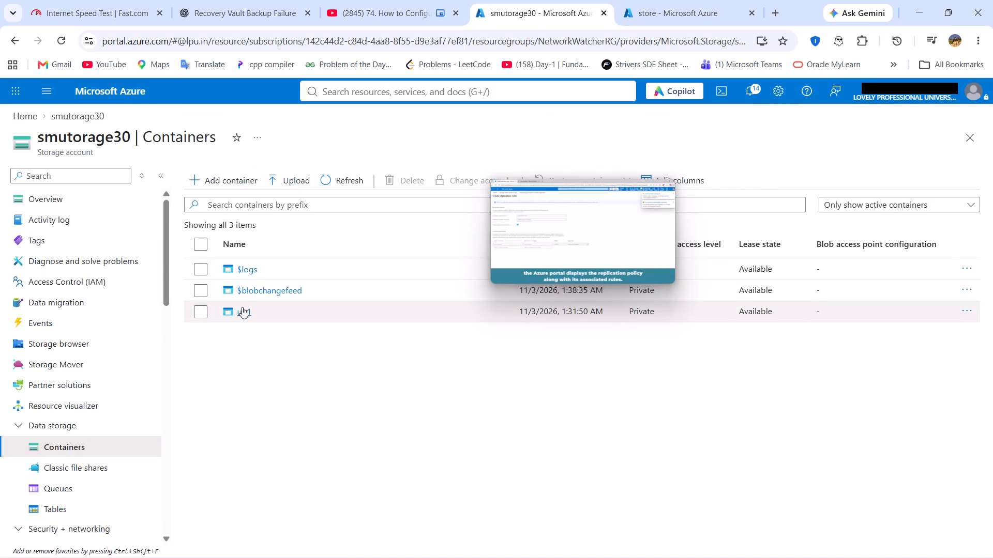
left_click(242, 307)
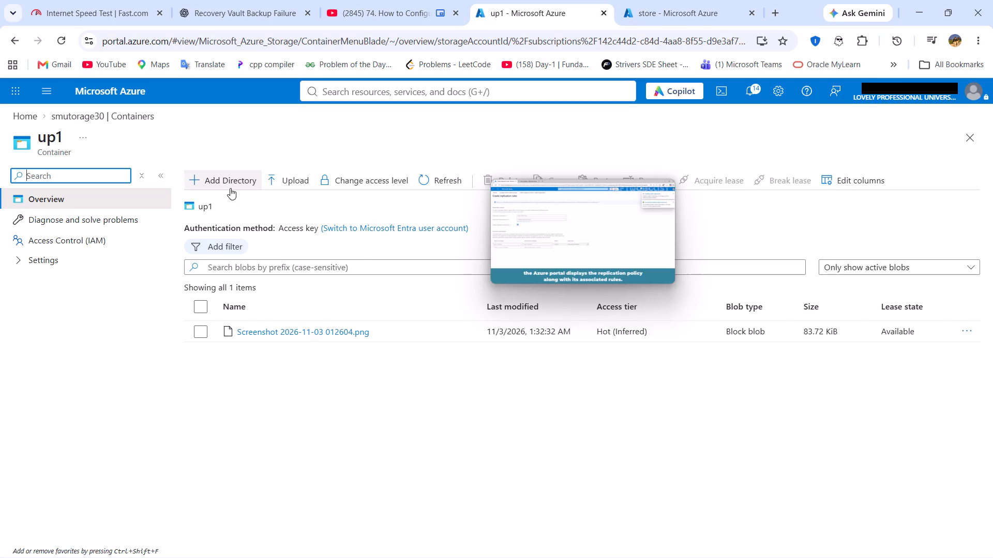
left_click(285, 179)
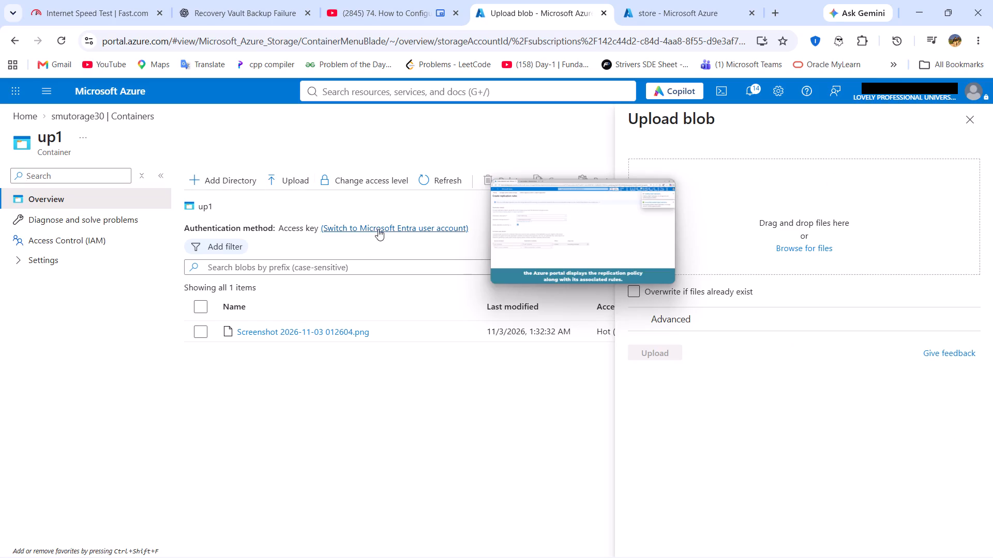
left_click(816, 244)
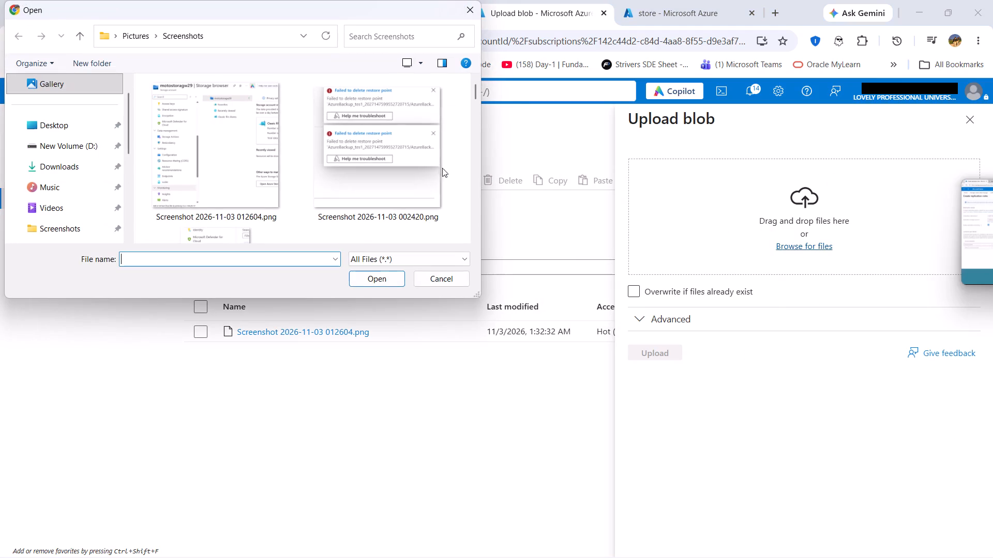
scroll(394, 183, "down", 1)
left_click(383, 179)
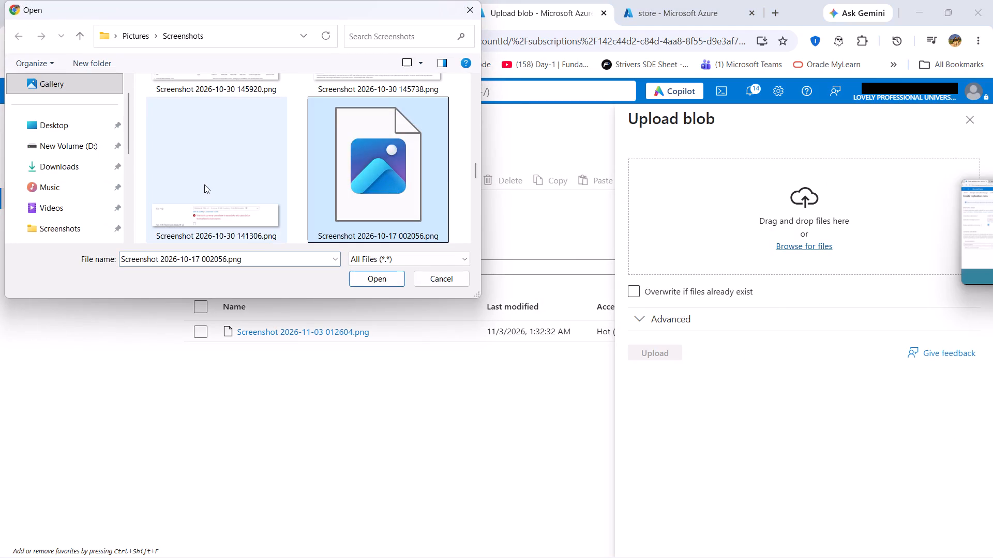
left_click_drag(148, 163, 487, 200)
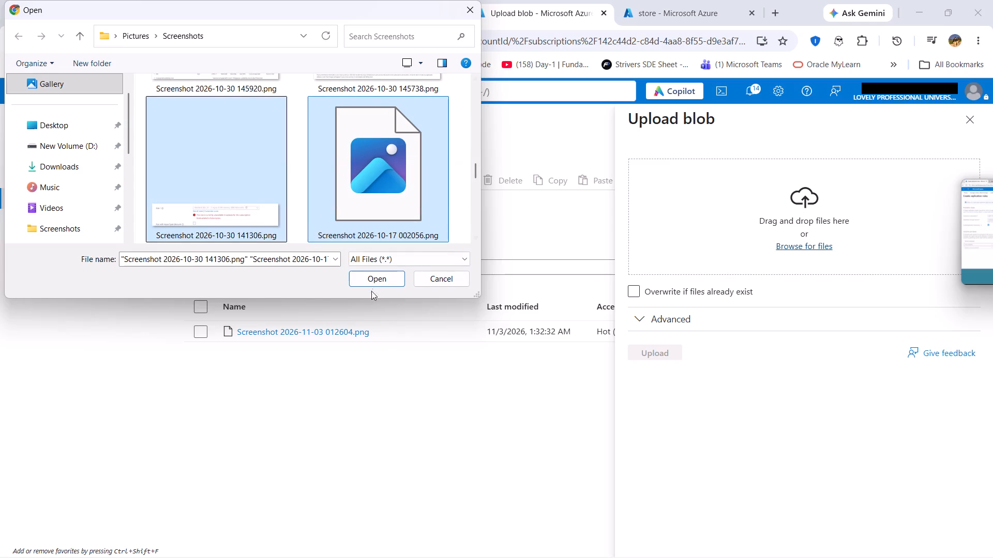
left_click(370, 276)
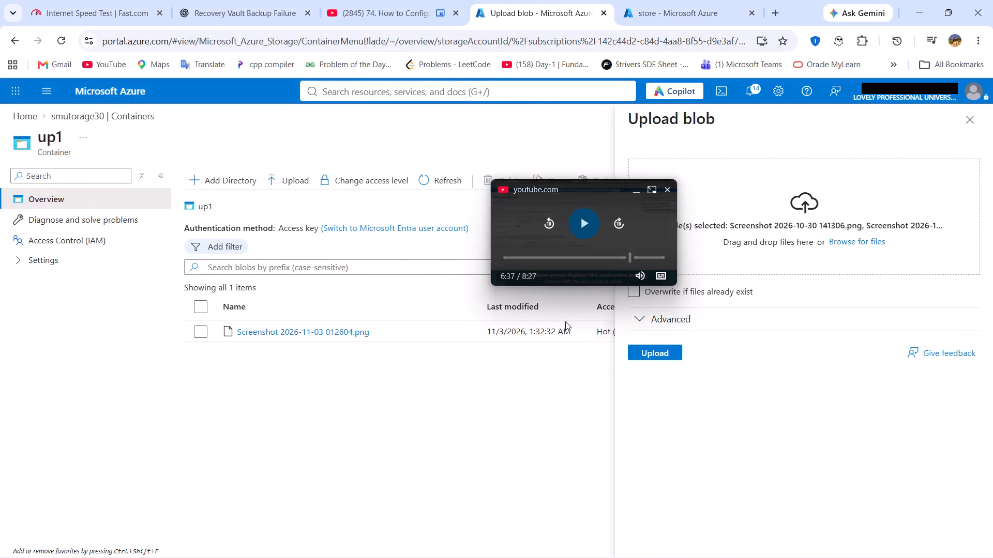
left_click(667, 359)
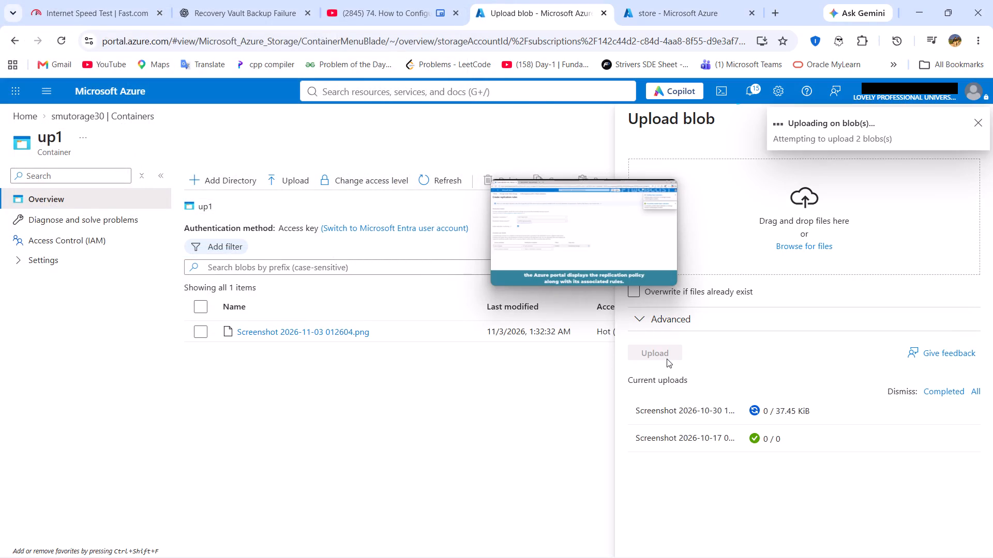